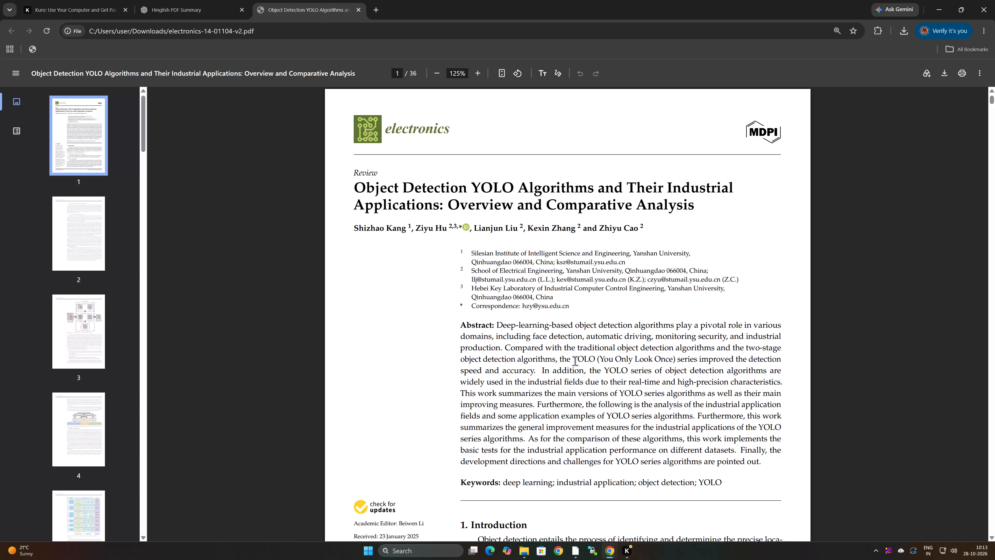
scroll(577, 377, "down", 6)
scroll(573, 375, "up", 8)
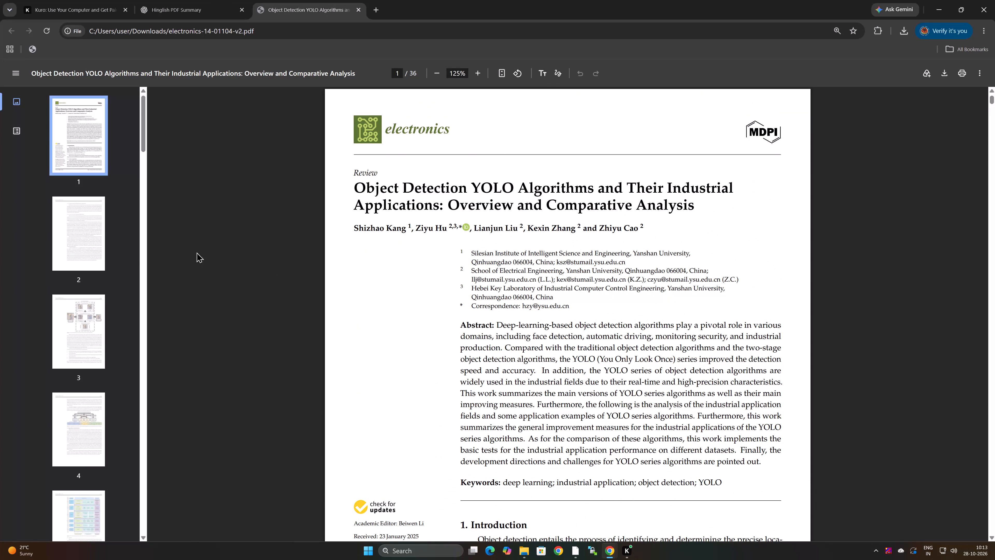
Switch to the soil map project in ArcGIS Pro.
left_click(572, 549)
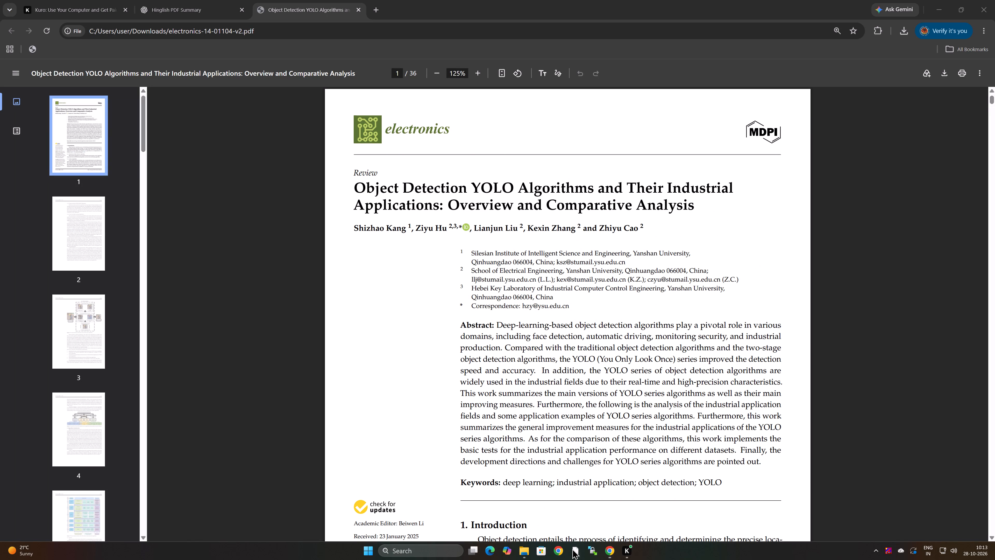
left_click(575, 551)
left_click(593, 511)
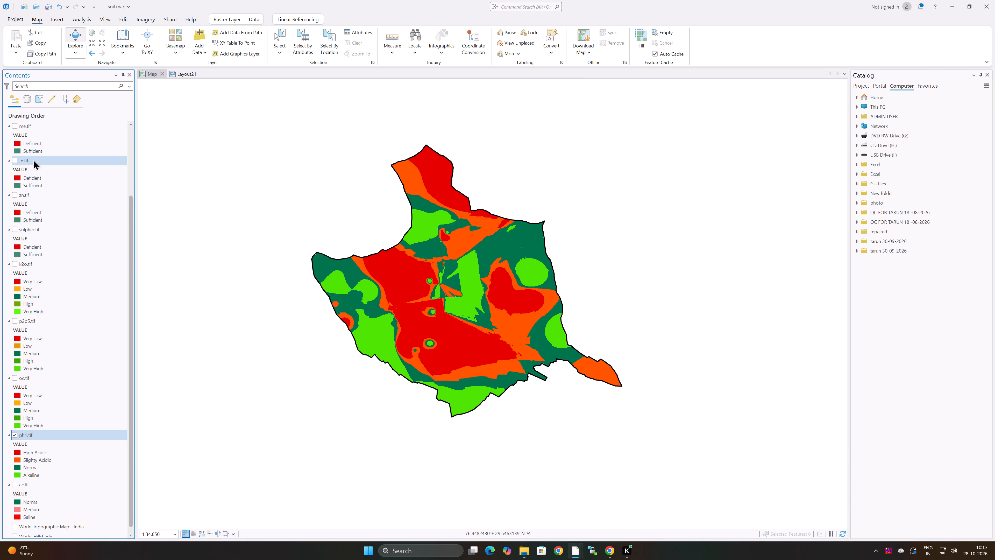
Toggle the Gharaunda_Soil_sampling and Gharaunda_village layers off and on to check what each shows over the pH raster.
scroll(48, 157, "up", 9)
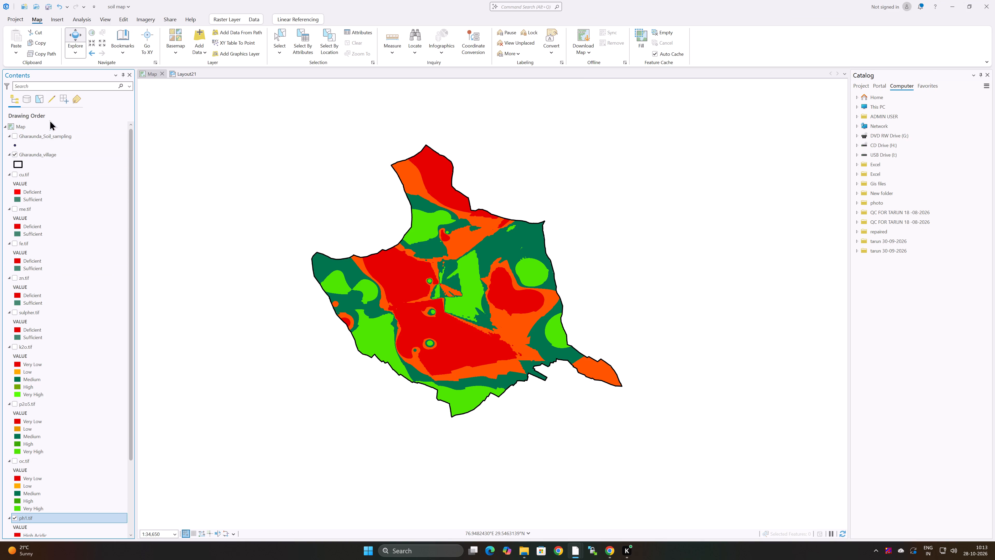
left_click(52, 133)
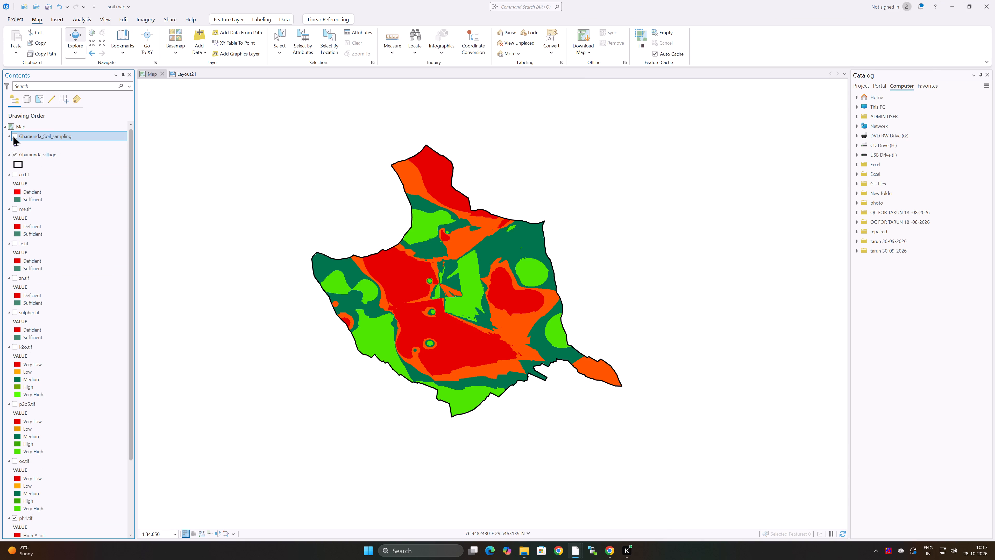
left_click(13, 136)
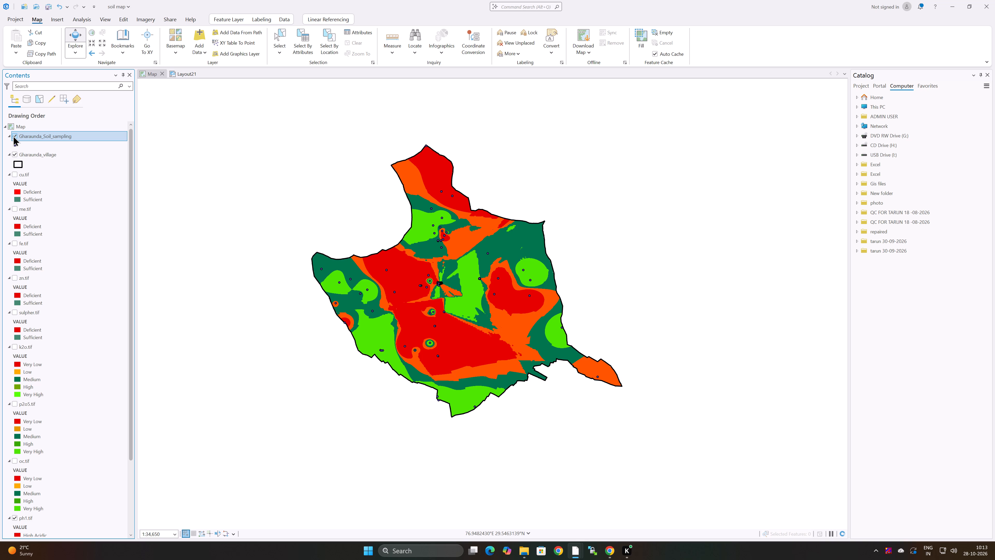
left_click(13, 136)
left_click(15, 154)
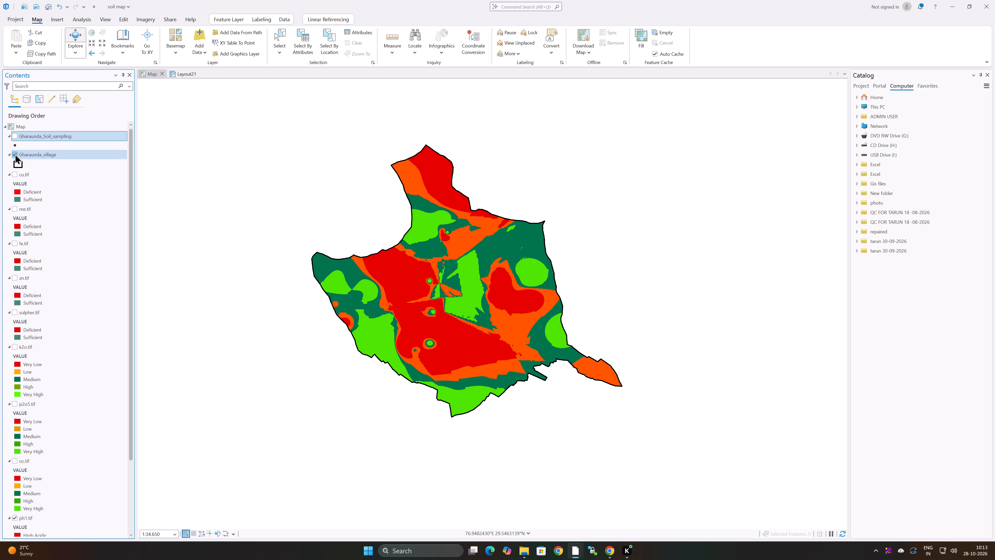
left_click(15, 154)
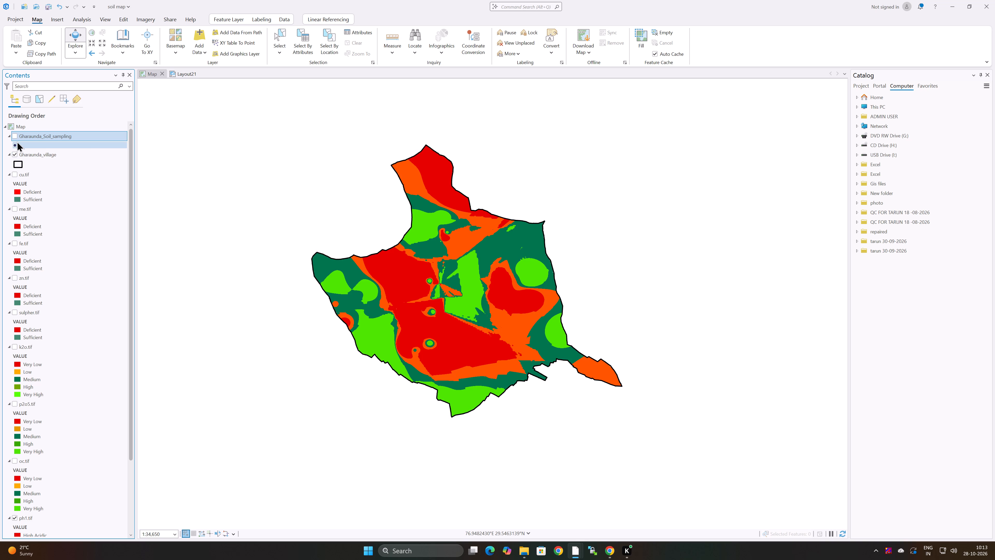
left_click(13, 135)
left_click(13, 135)
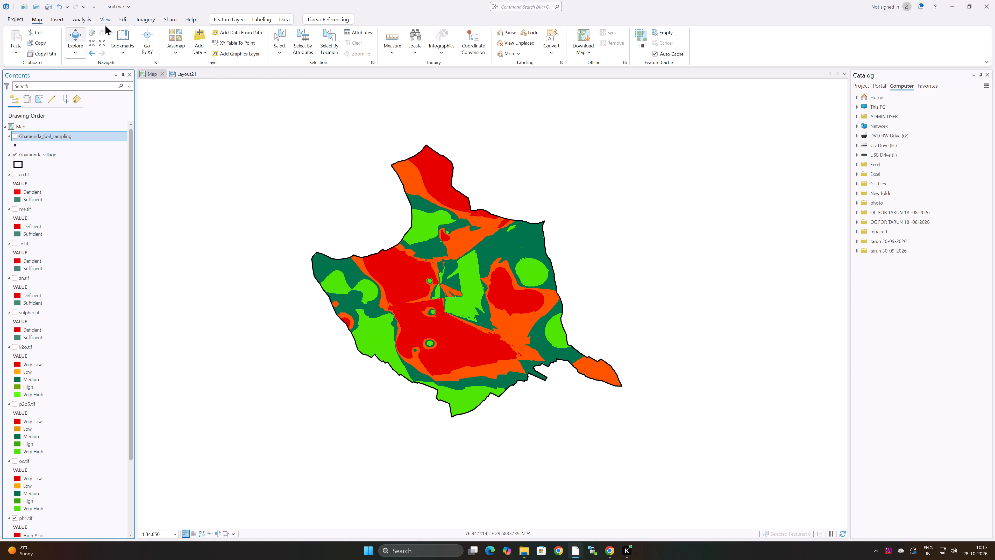
Open the geoprocessing tools and show the full list of toolboxes.
left_click(56, 19)
left_click(77, 20)
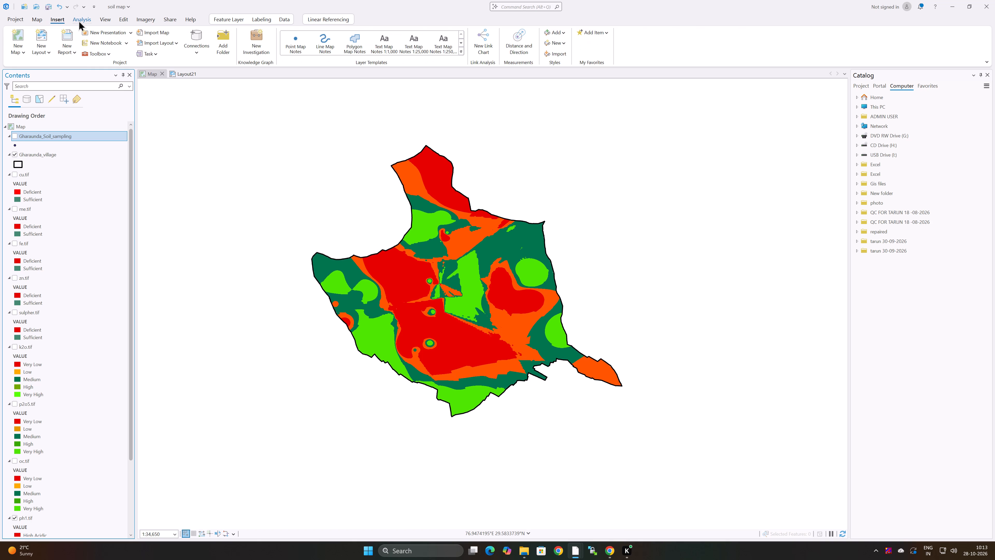
left_click(110, 39)
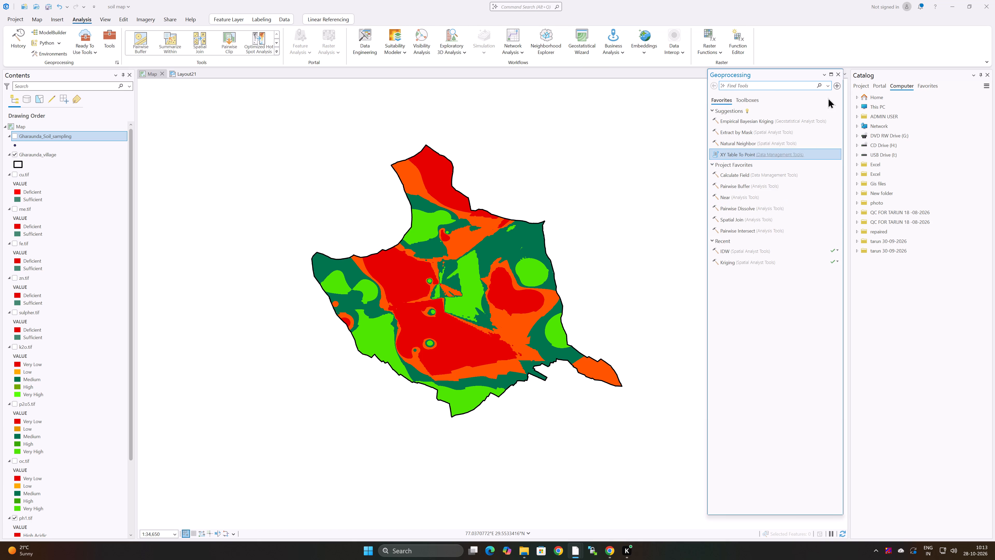
left_click(747, 100)
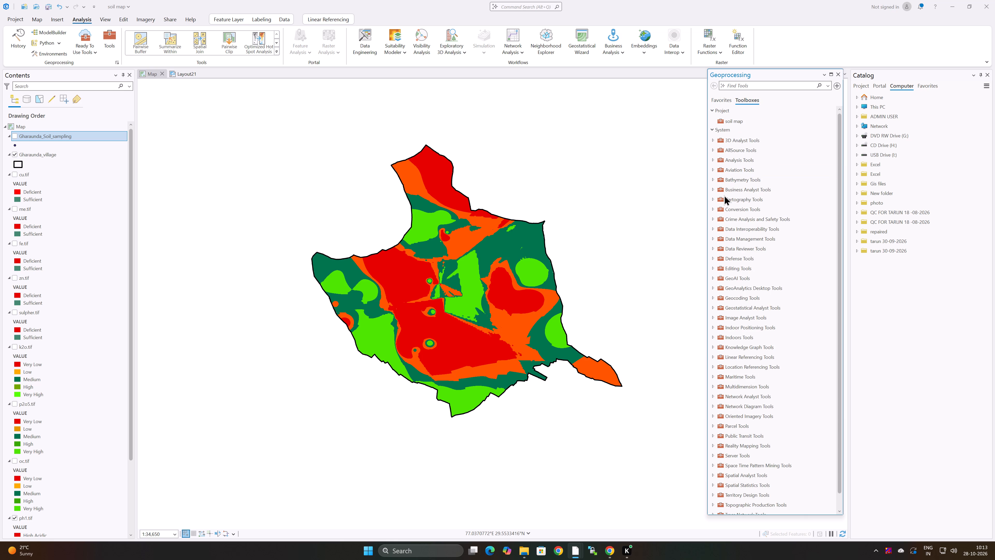
Expand the Conversion, Spatial Analyst and Spatial Statistics toolboxes and look through their toolsets.
left_click(712, 208)
scroll(748, 219, "down", 3)
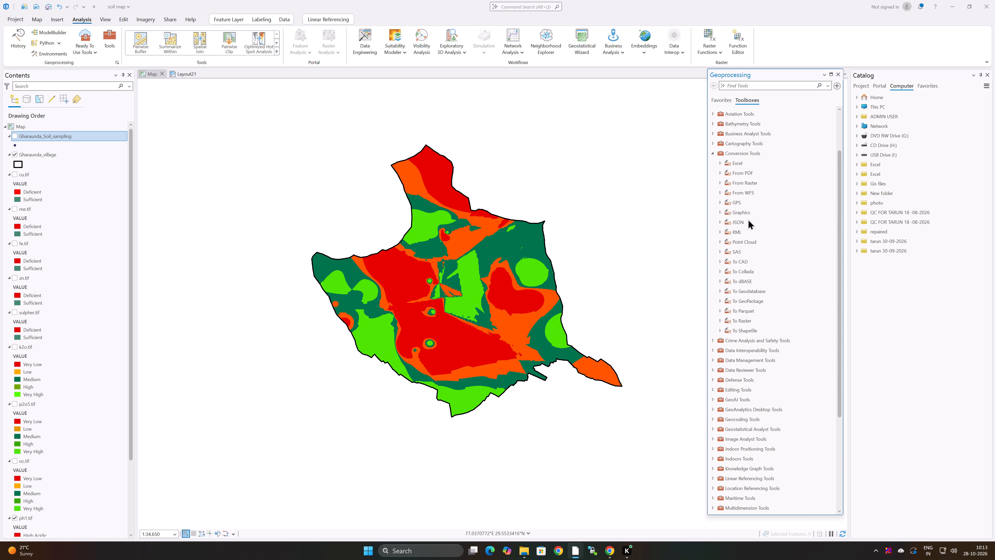
scroll(750, 220, "down", 5)
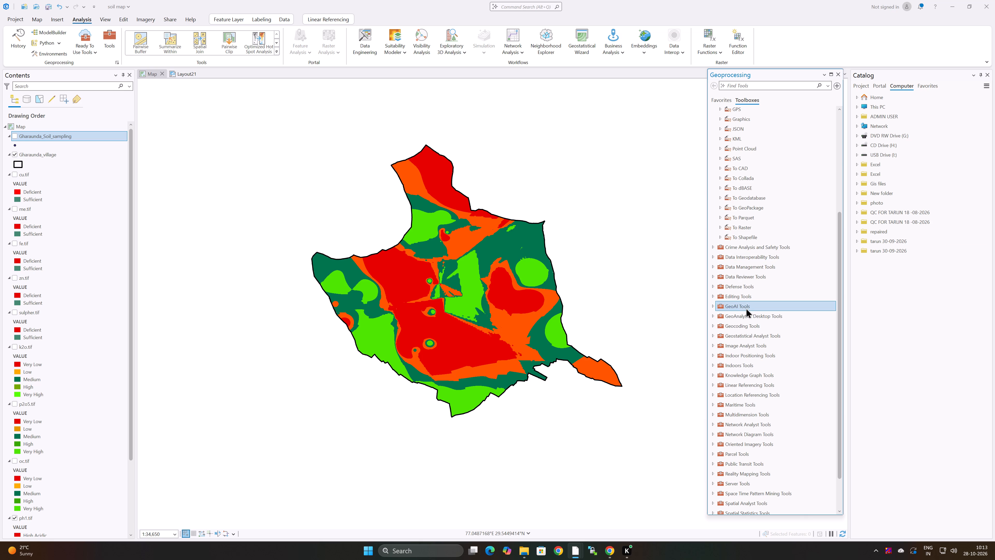
scroll(746, 308, "down", 3)
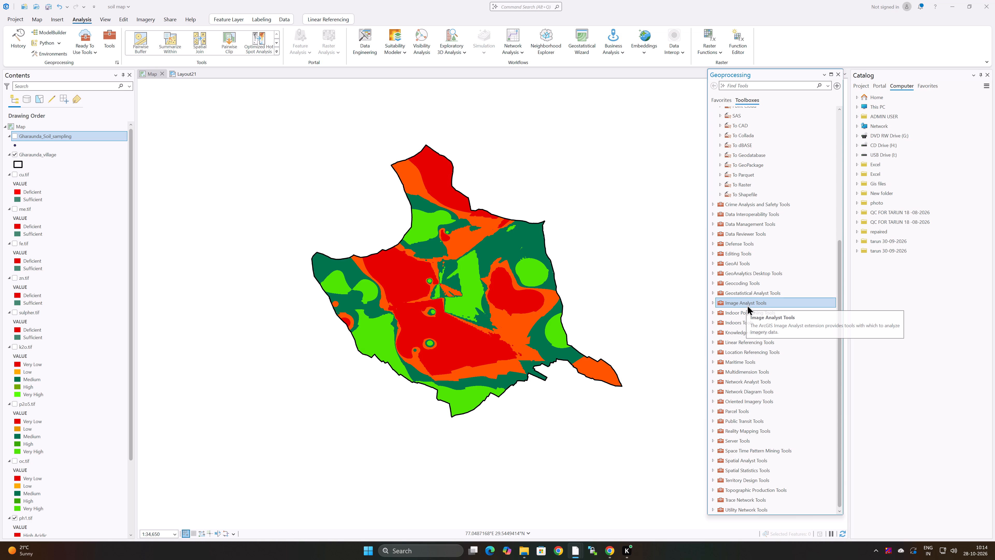
scroll(748, 304, "down", 11)
scroll(748, 387, "down", 6)
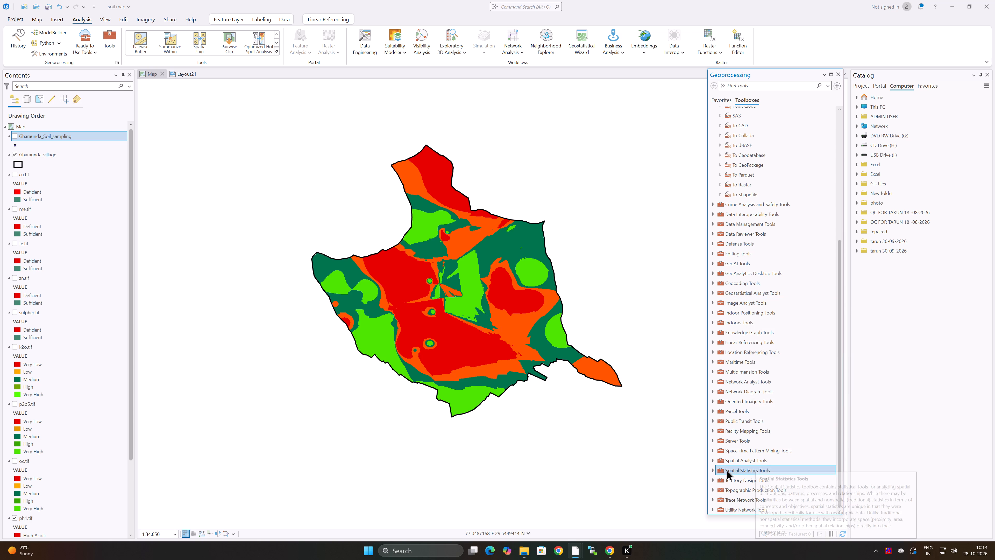
left_click(712, 460)
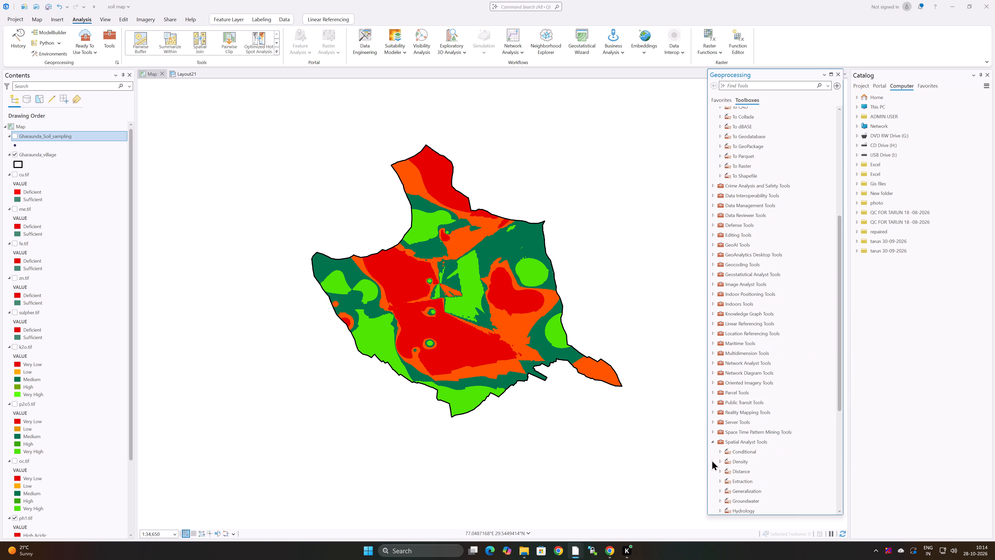
scroll(710, 422, "down", 5)
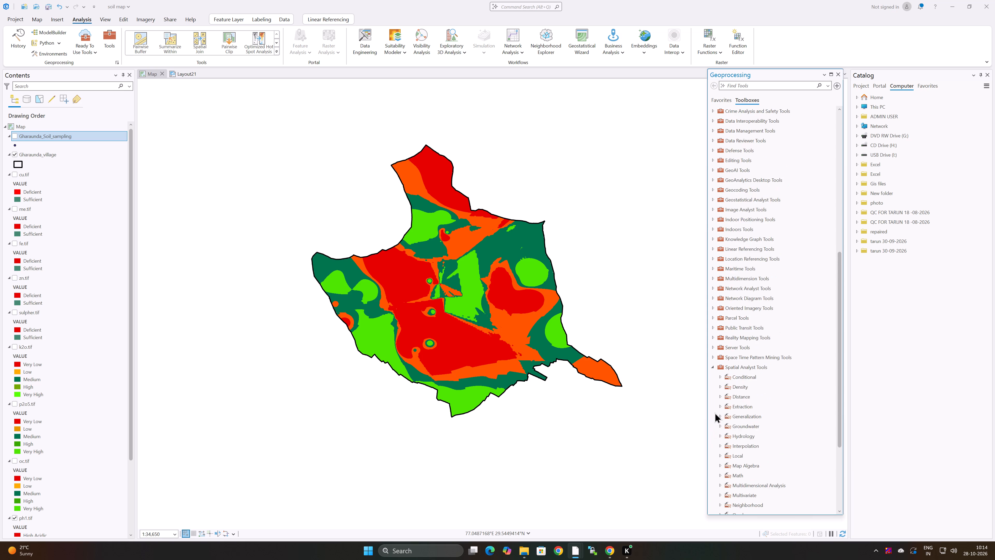
scroll(724, 384, "down", 11)
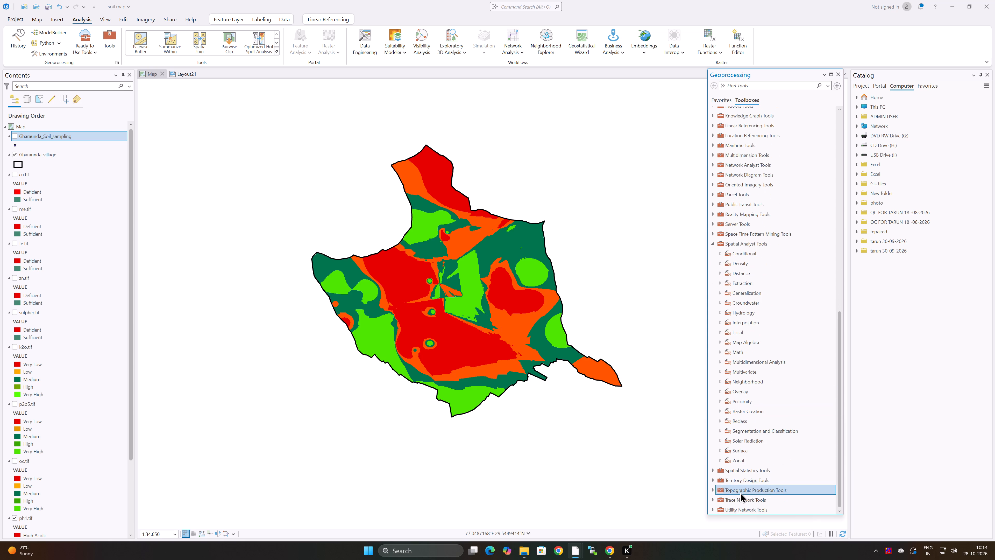
left_click(711, 470)
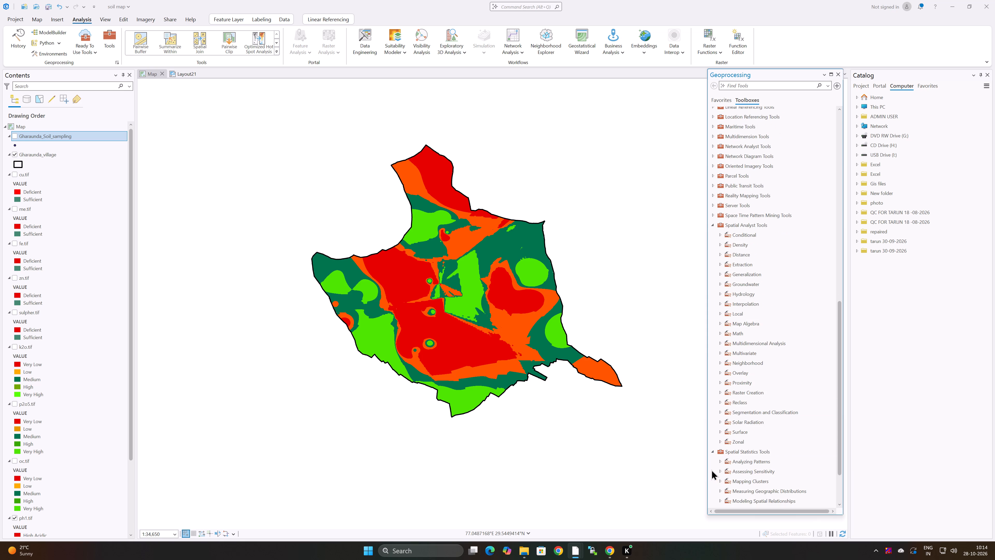
scroll(758, 437, "down", 6)
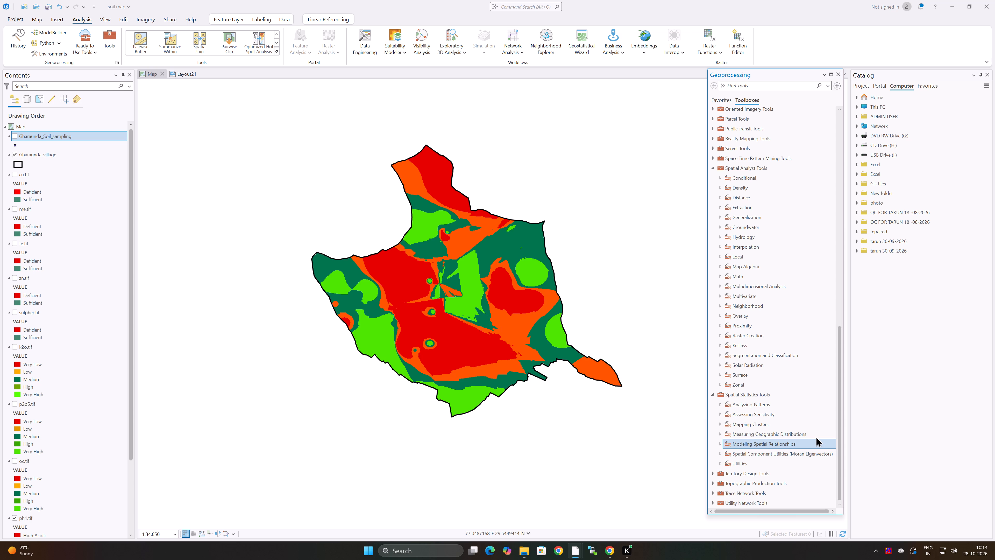
Look into the Density toolset and the Data Interoperability toolbox, and collapse the Spatial Analyst and Conversion toolboxes.
scroll(745, 191, "up", 1)
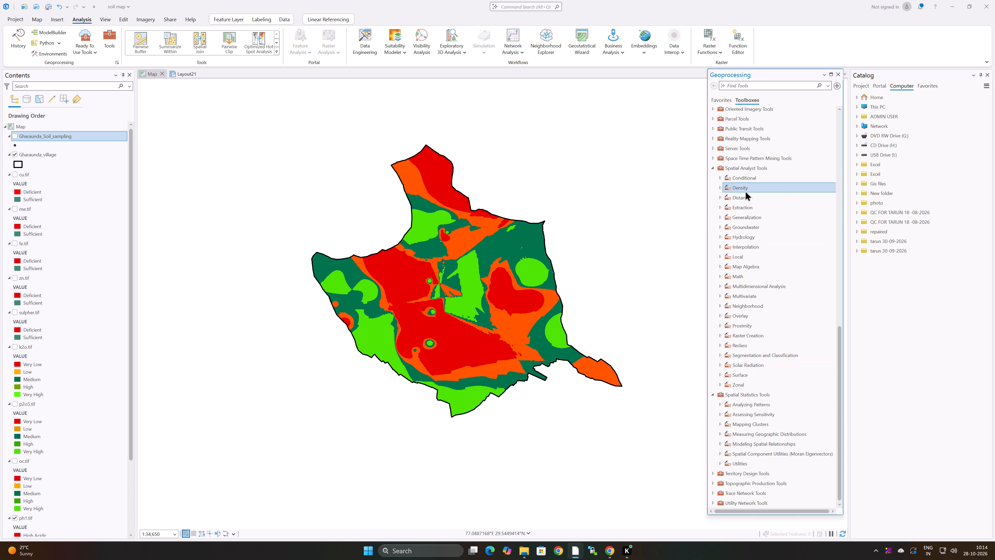
scroll(745, 191, "up", 1)
left_click(720, 225)
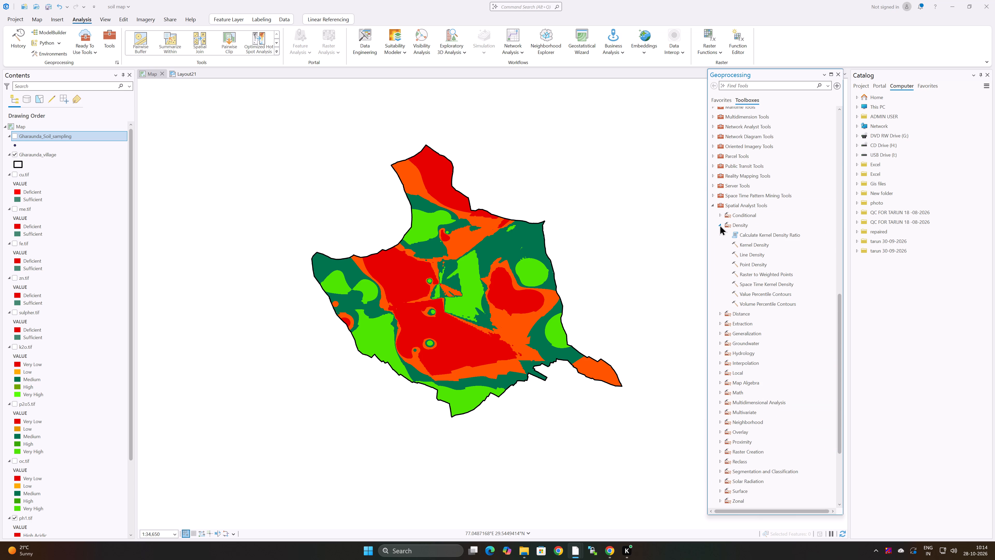
left_click(720, 225)
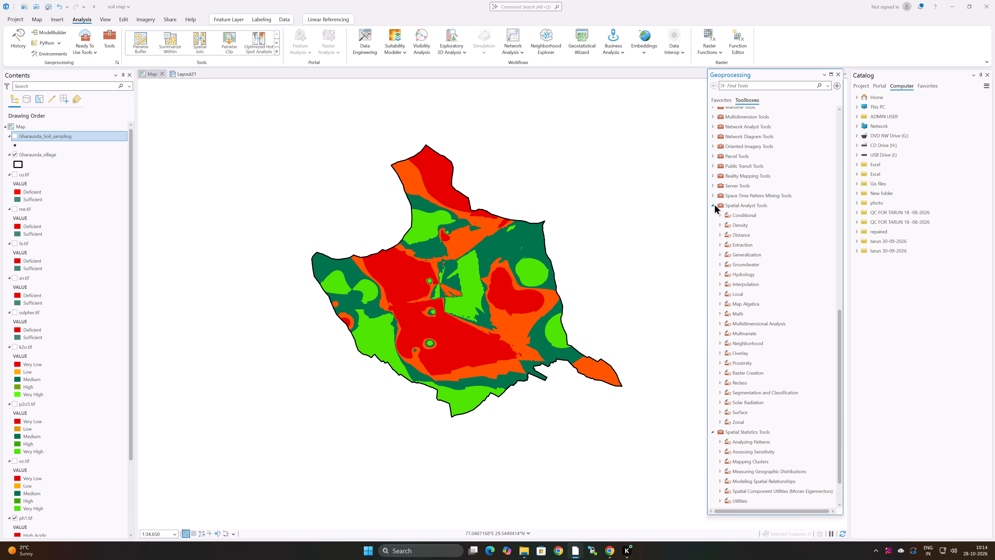
left_click(712, 205)
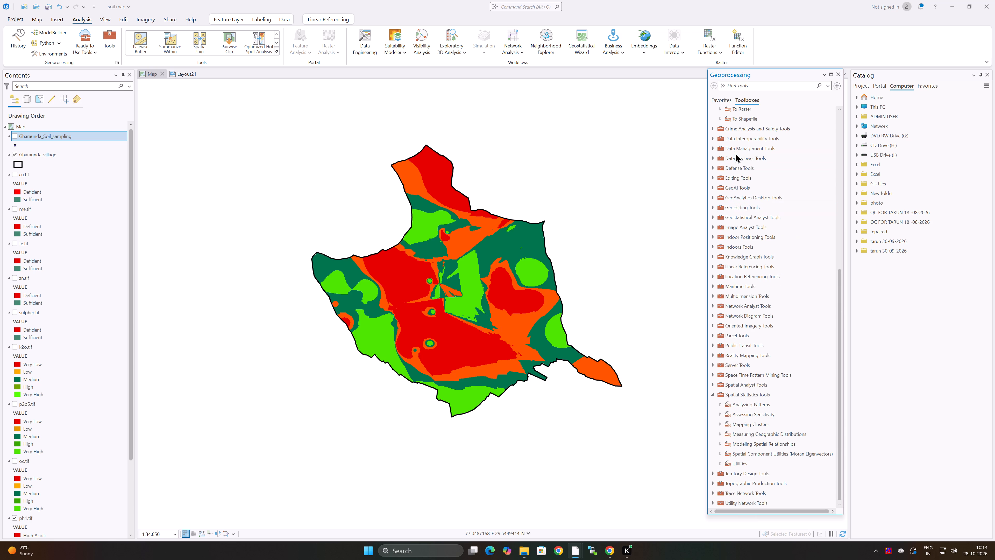
left_click(713, 137)
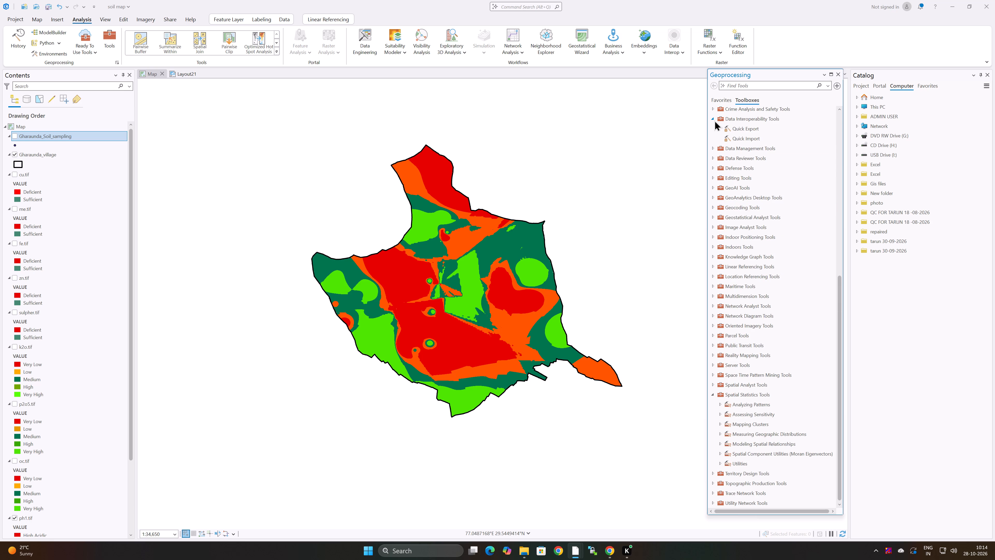
left_click_drag(713, 117, 710, 118)
scroll(731, 114, "up", 4)
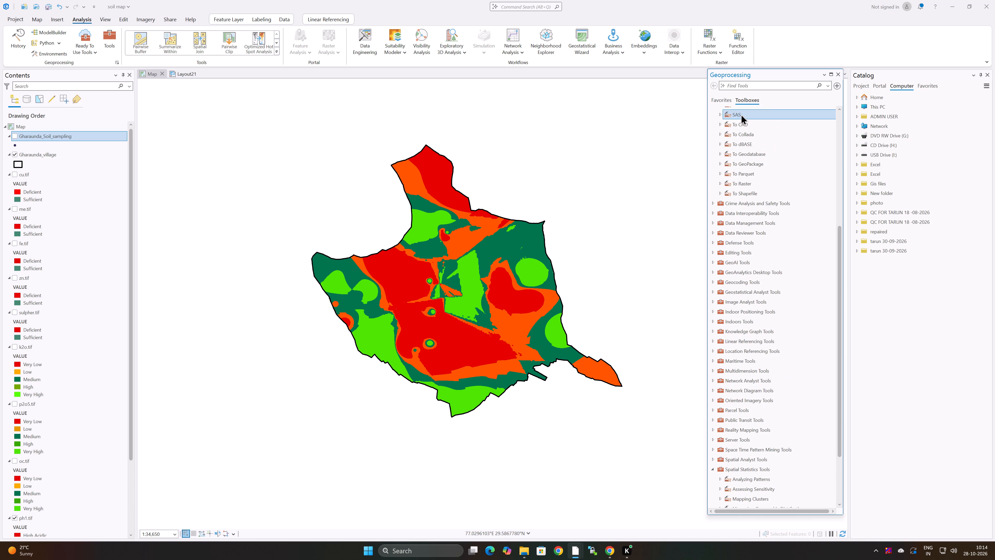
scroll(724, 129, "up", 5)
scroll(743, 151, "up", 5)
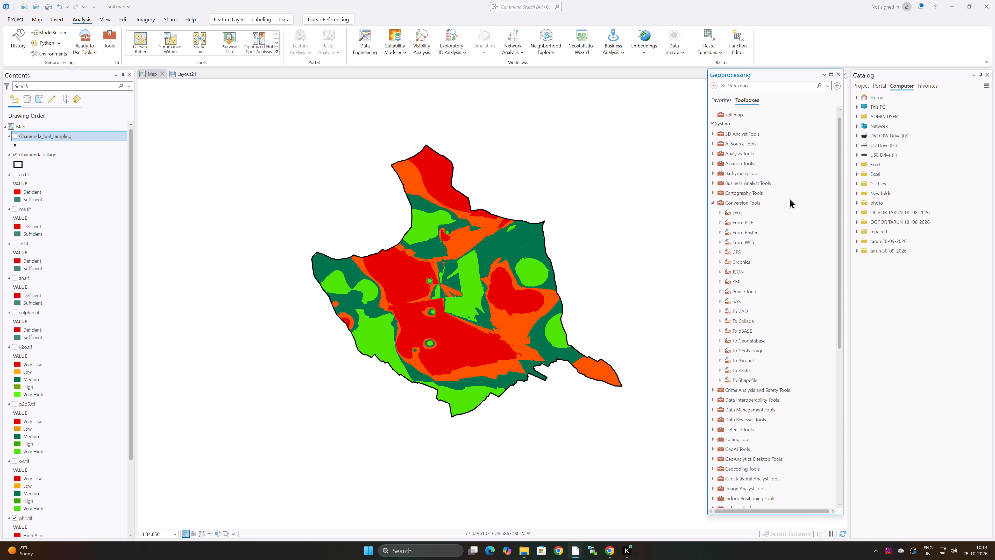
left_click(710, 203)
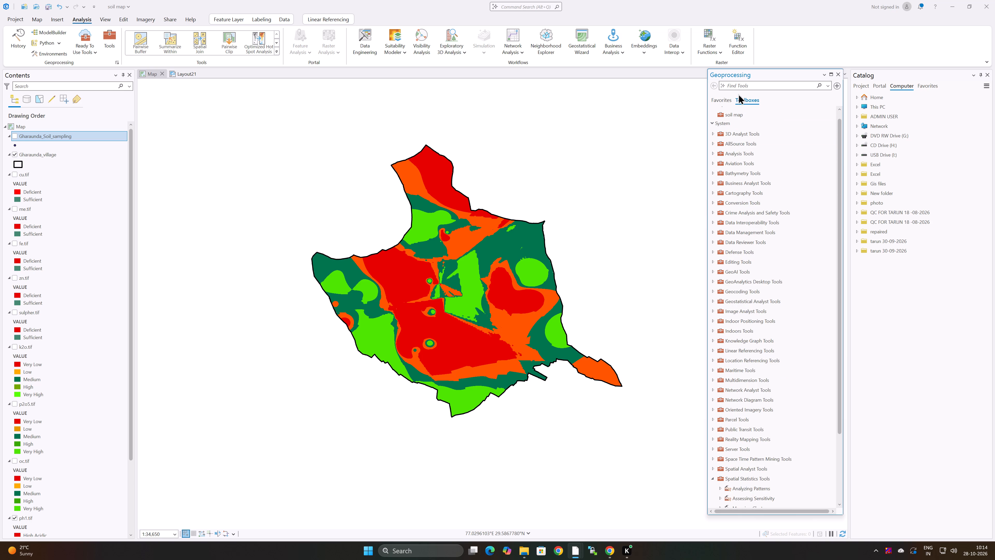
Search the geoprocessing tools for interpolation and open the Optimal Interpolation tool.
left_click(737, 86)
type("inter")
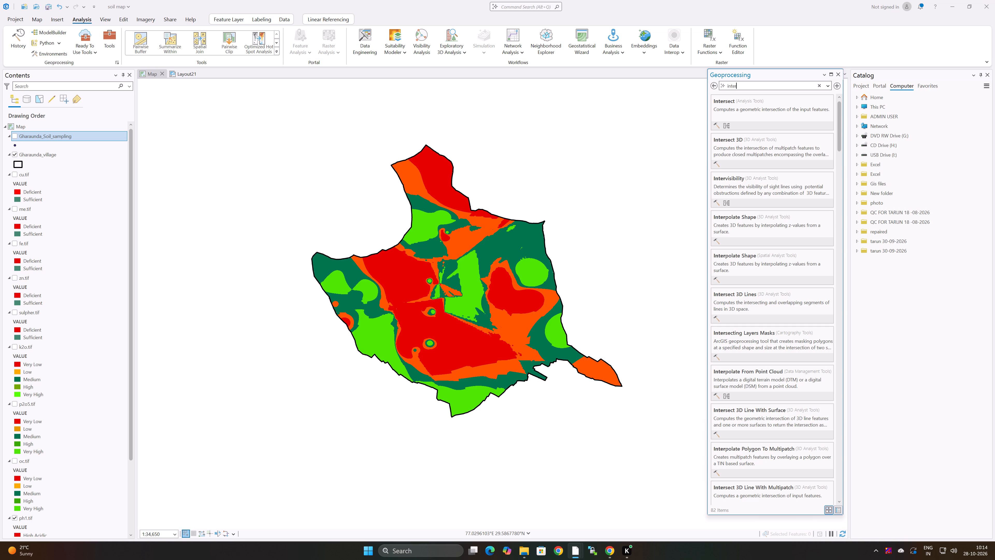
type("pola")
type("tionmm")
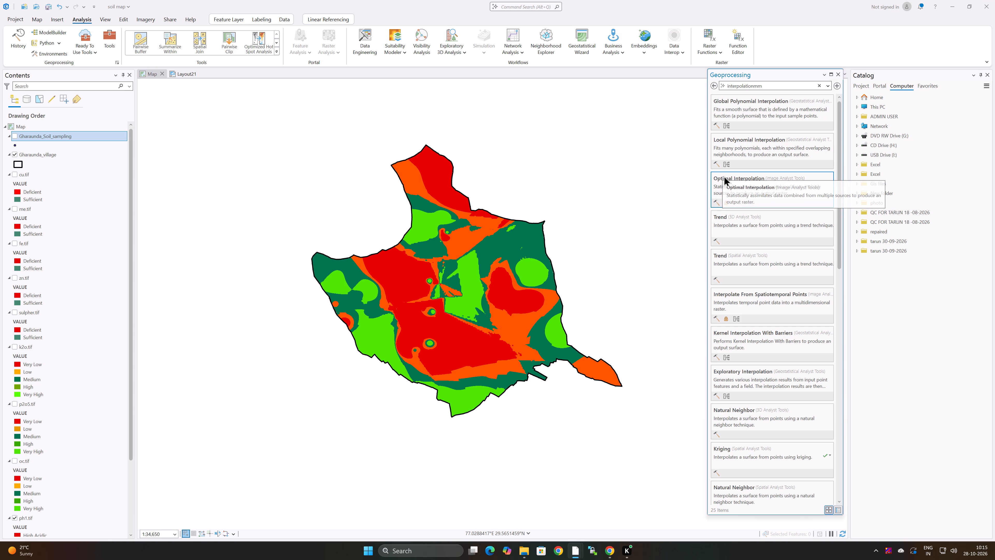
left_click(730, 180)
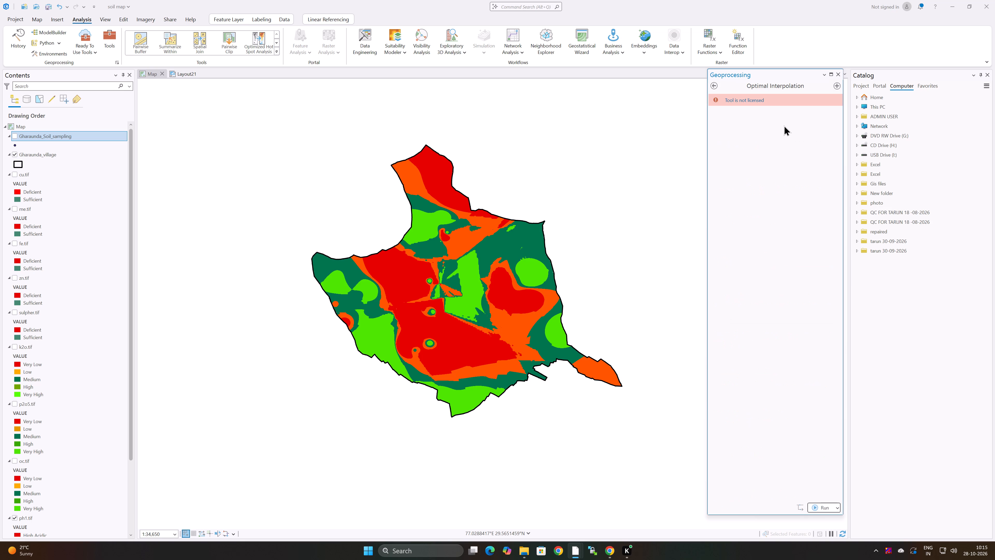
Return to the interpolation search results, look through the listed tools, and locate the Geostatistical Analyst IDW tool in its toolbox.
left_click(712, 85)
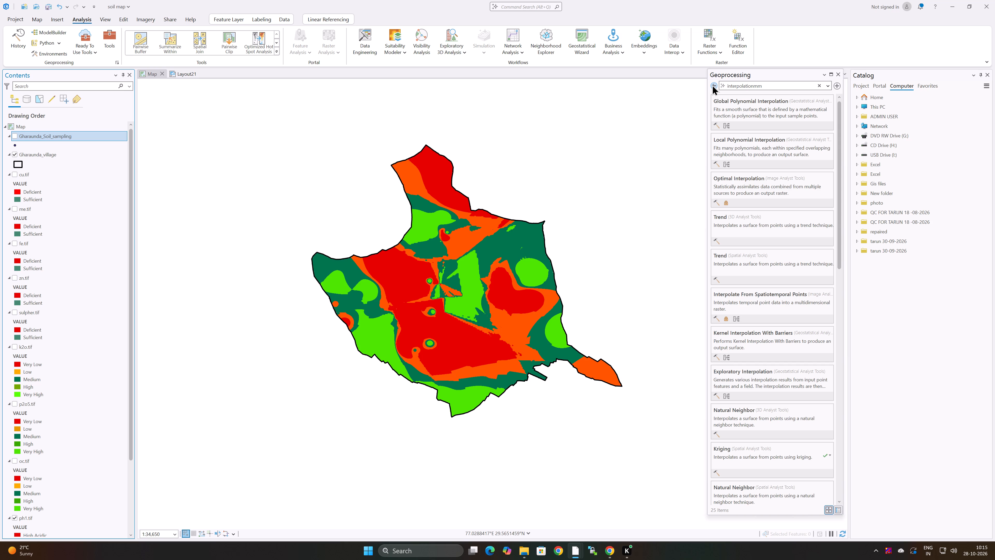
scroll(751, 231, "down", 3)
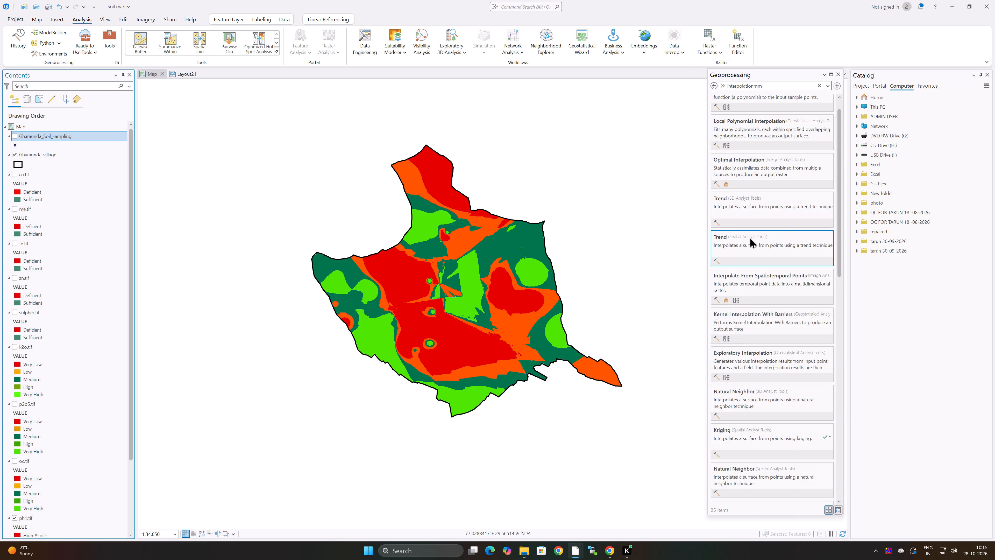
scroll(750, 237, "down", 5)
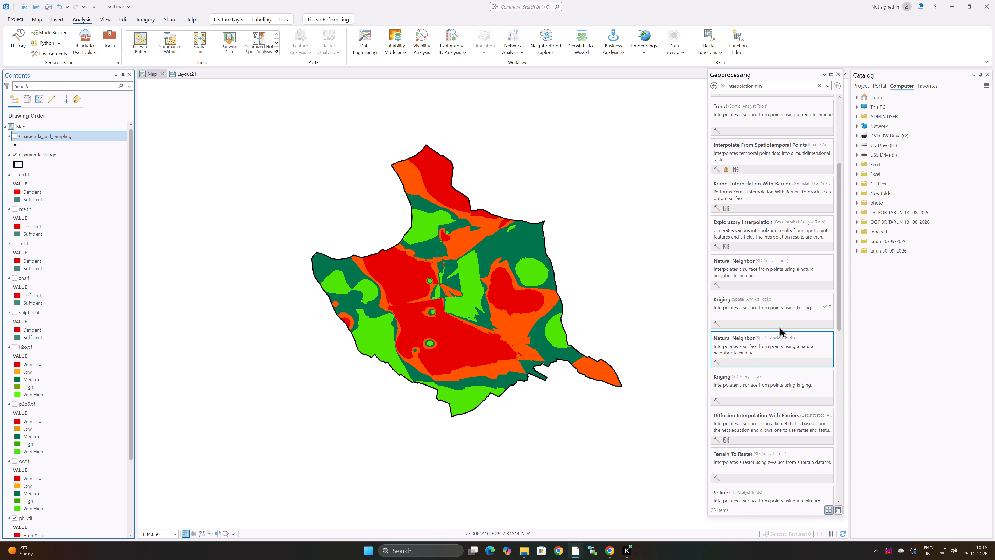
scroll(745, 306, "down", 10)
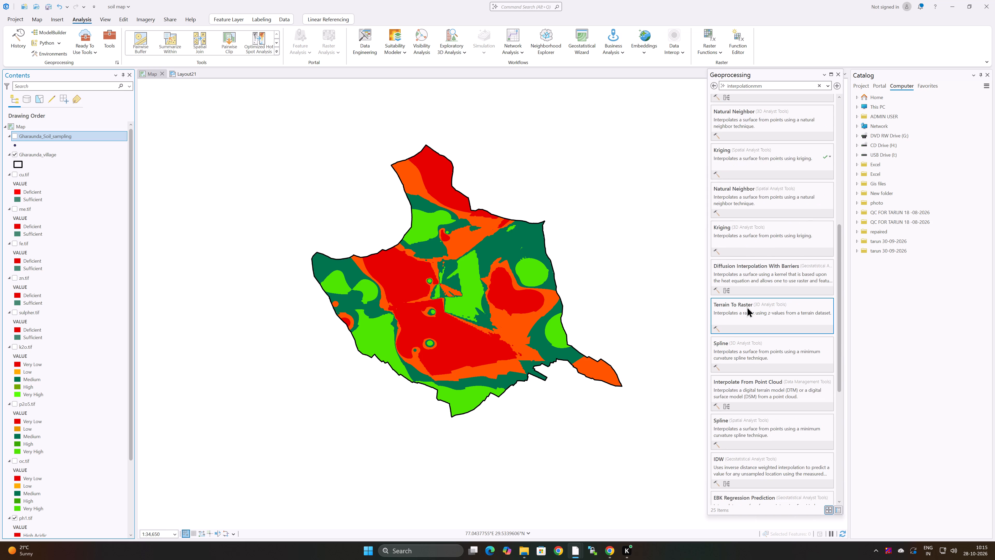
scroll(747, 307, "down", 16)
scroll(749, 320, "down", 5)
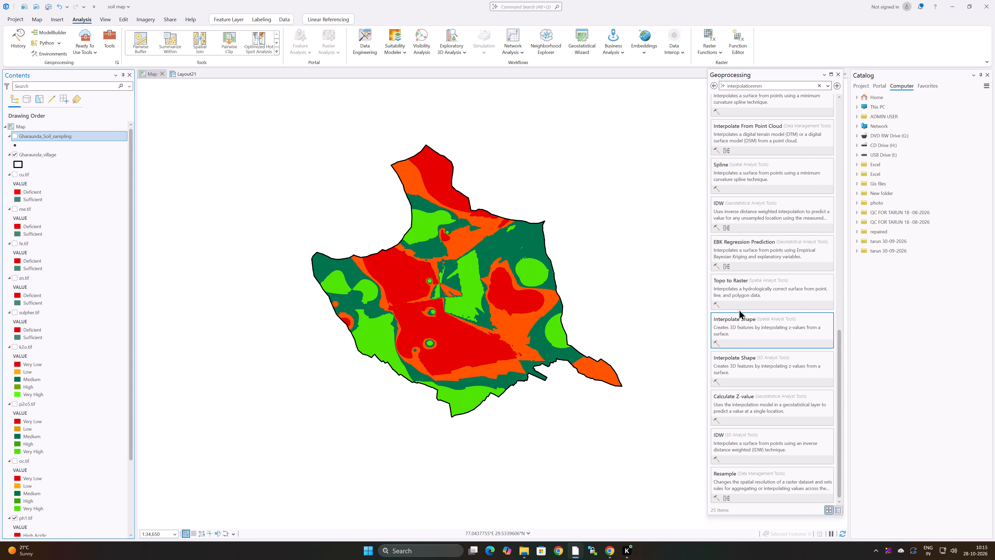
left_click(745, 202)
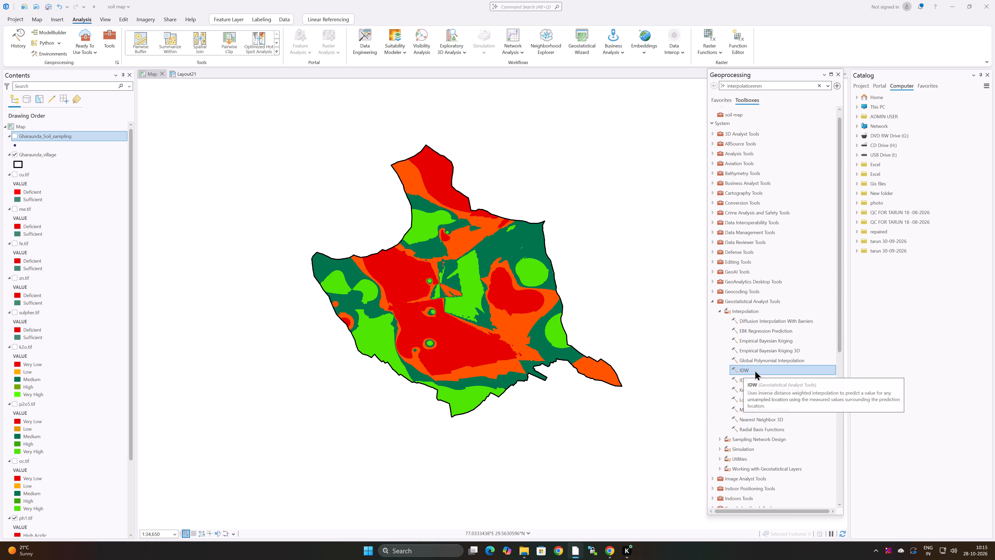
Open the IDW tool from the Geostatistical Analyst Interpolation toolset and view the layers available as input features.
left_click(738, 299)
left_click(708, 300)
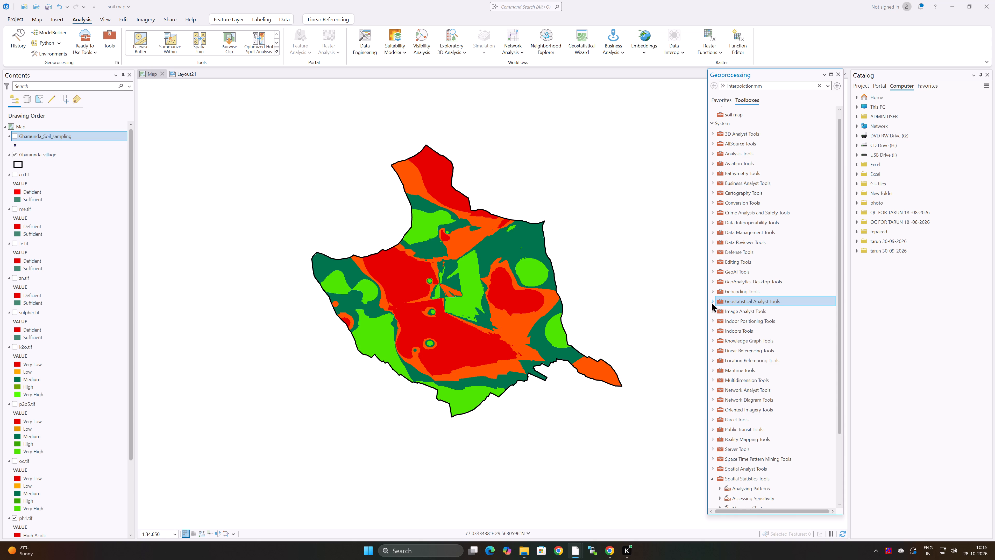
left_click(712, 301)
scroll(732, 327, "down", 6)
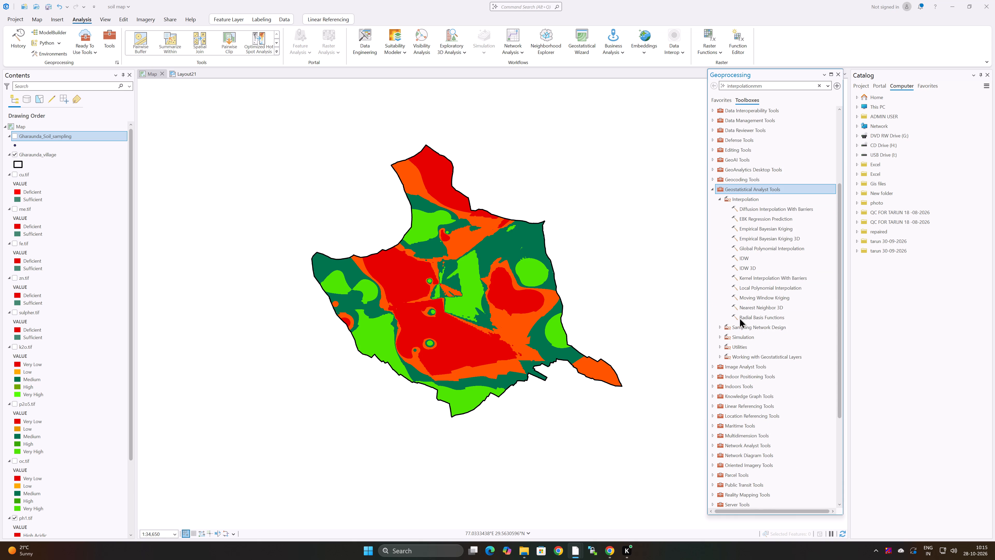
left_click(753, 257)
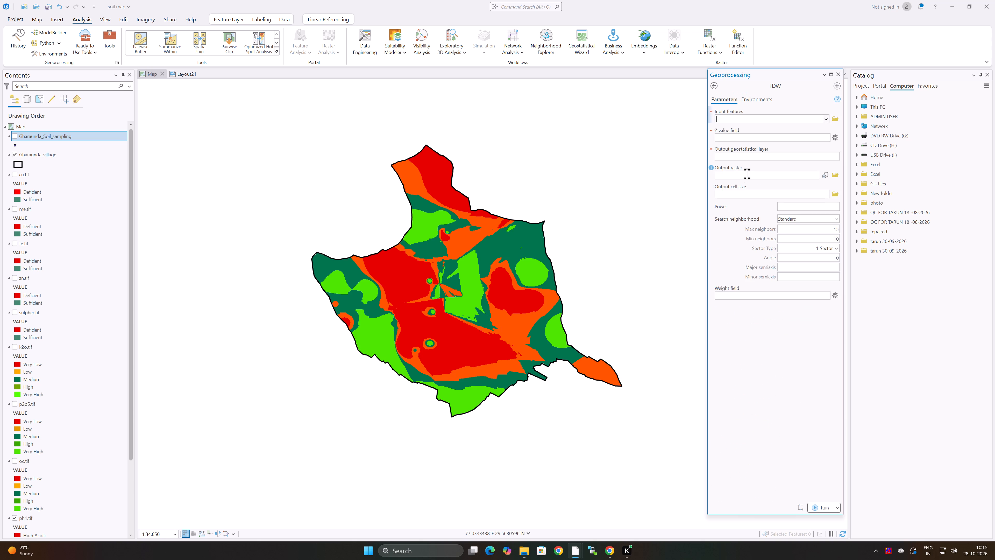
left_click(824, 117)
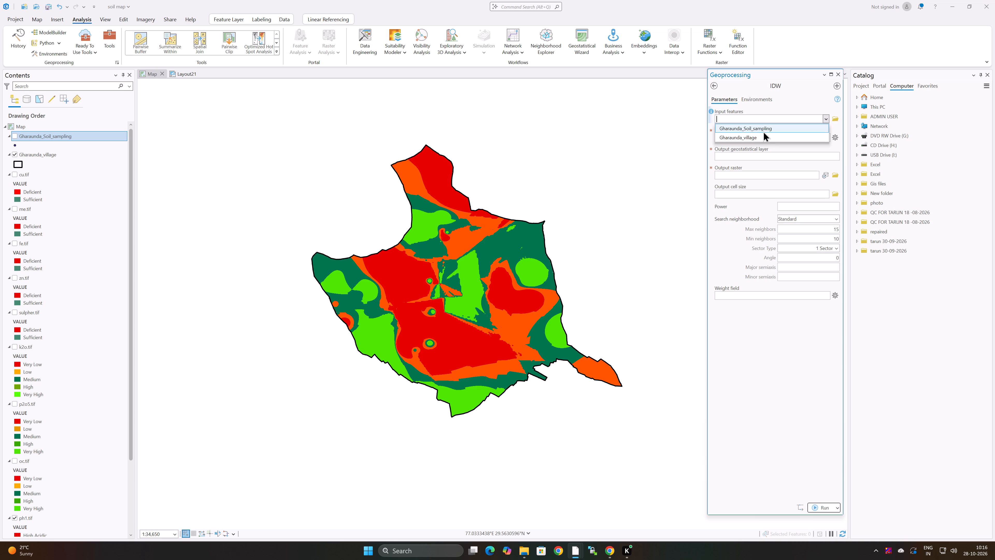
left_click(657, 132)
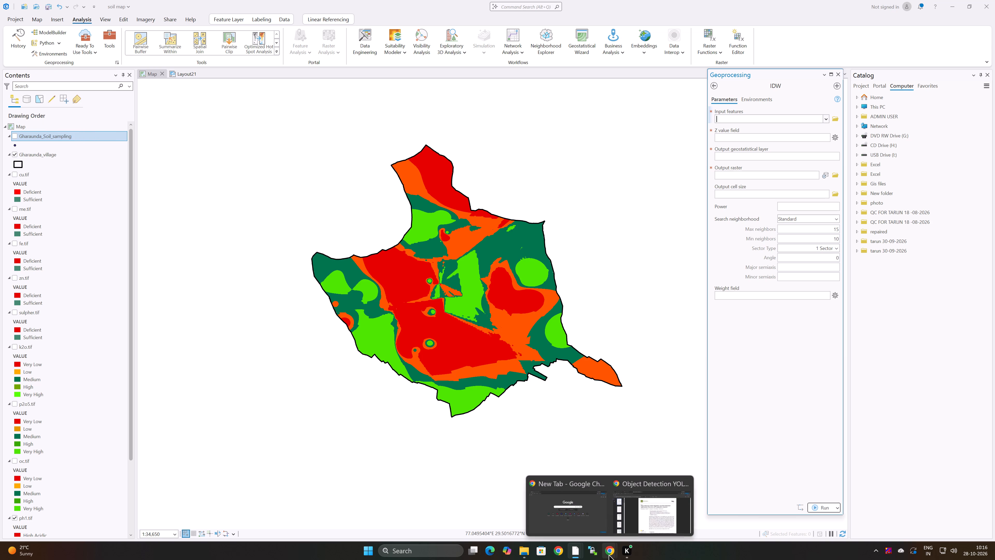
Switch to Chrome, check the Hinglish PDF summary chat, and open the Phirni Siswal PDF from the recent downloads.
left_click(669, 516)
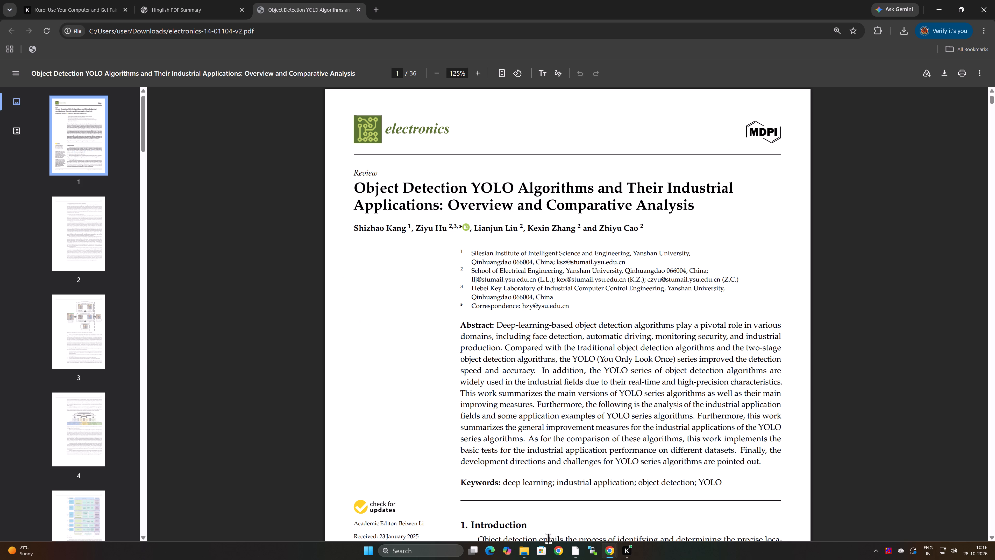
left_click(190, 9)
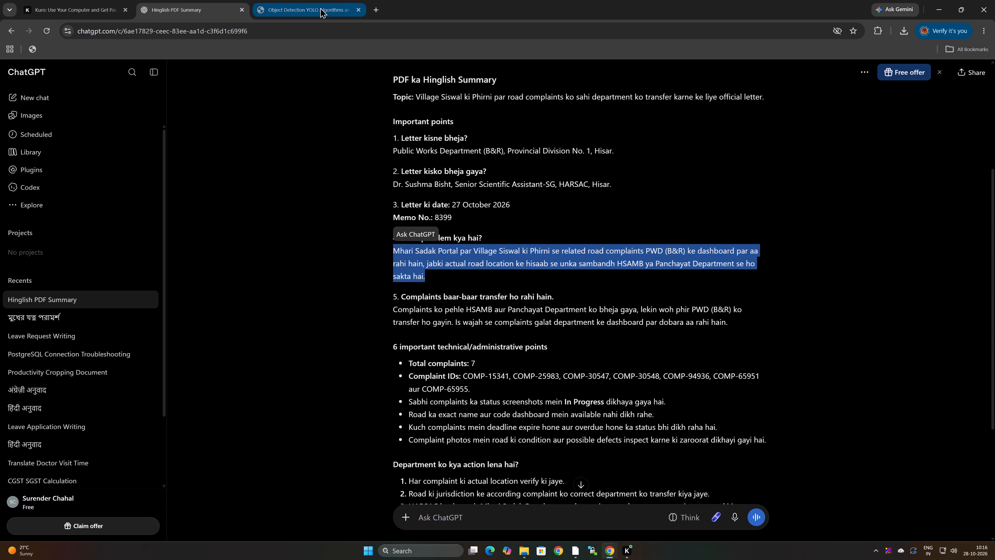
left_click(320, 8)
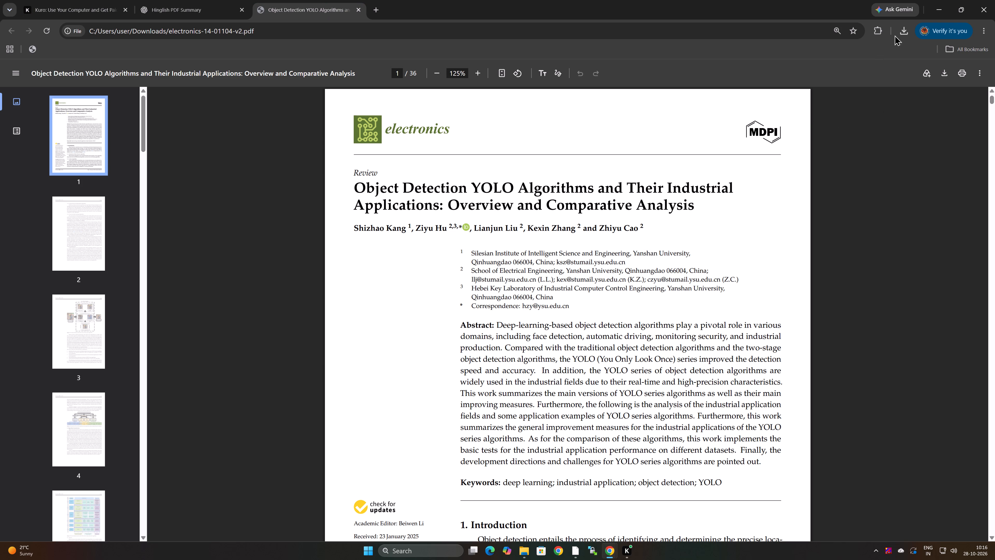
left_click(899, 32)
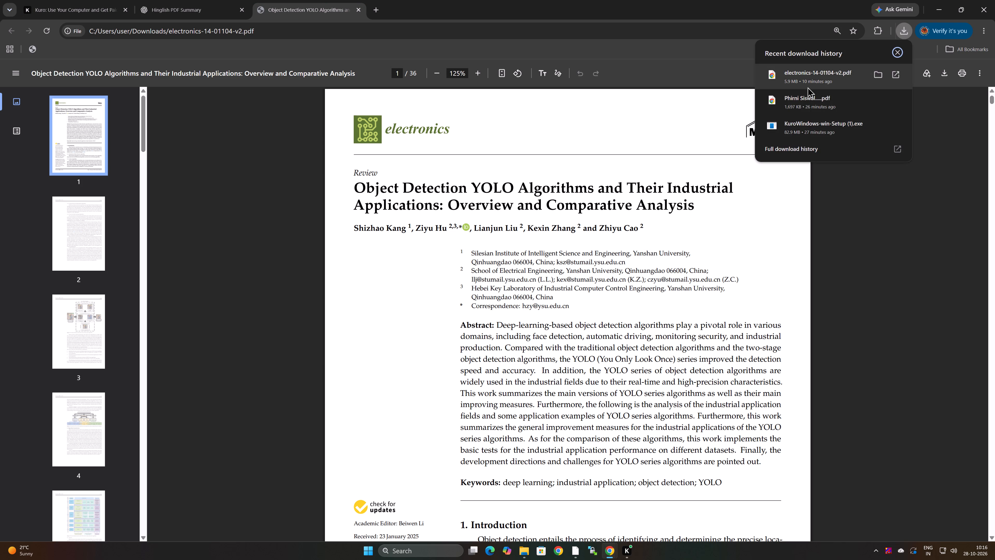
double_click(807, 99)
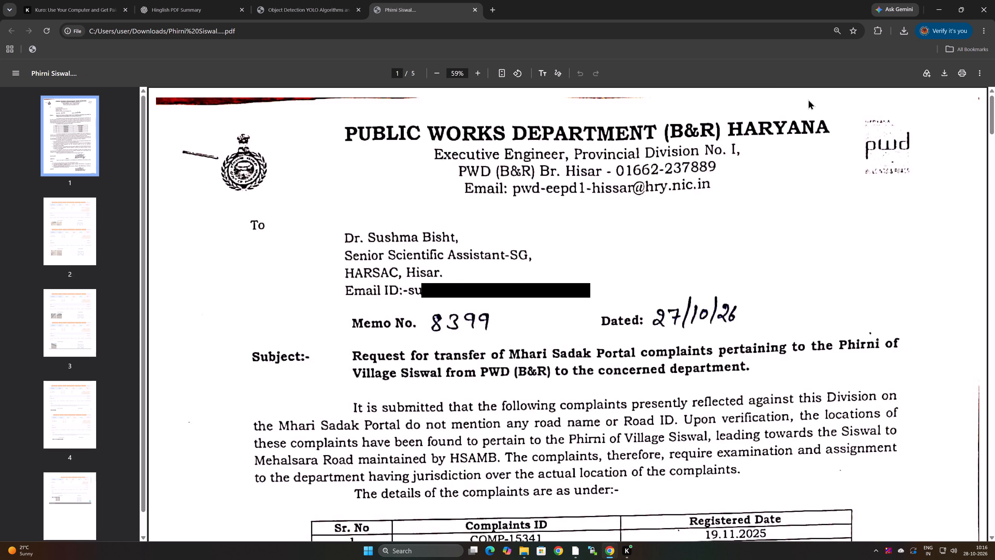
scroll(622, 217, "down", 15)
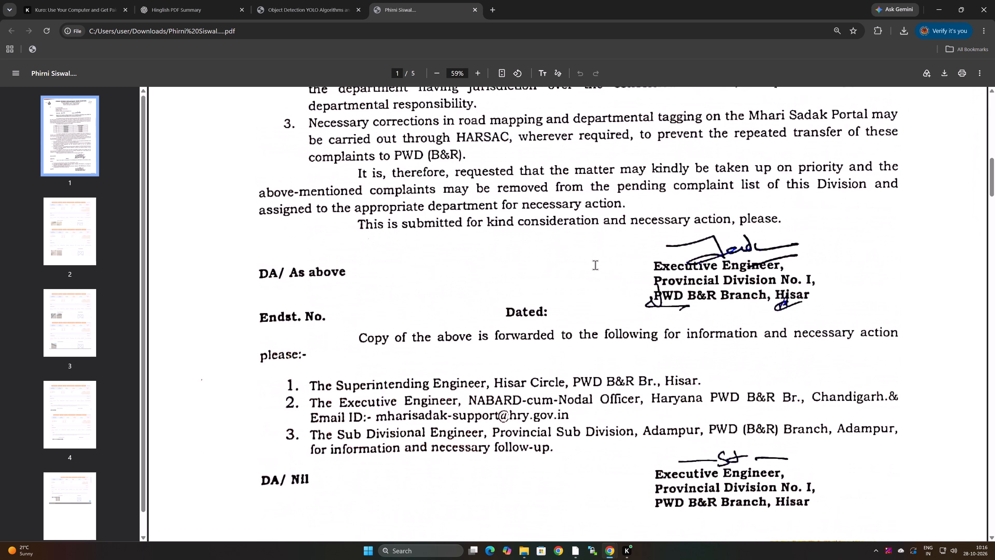
scroll(595, 265, "down", 5)
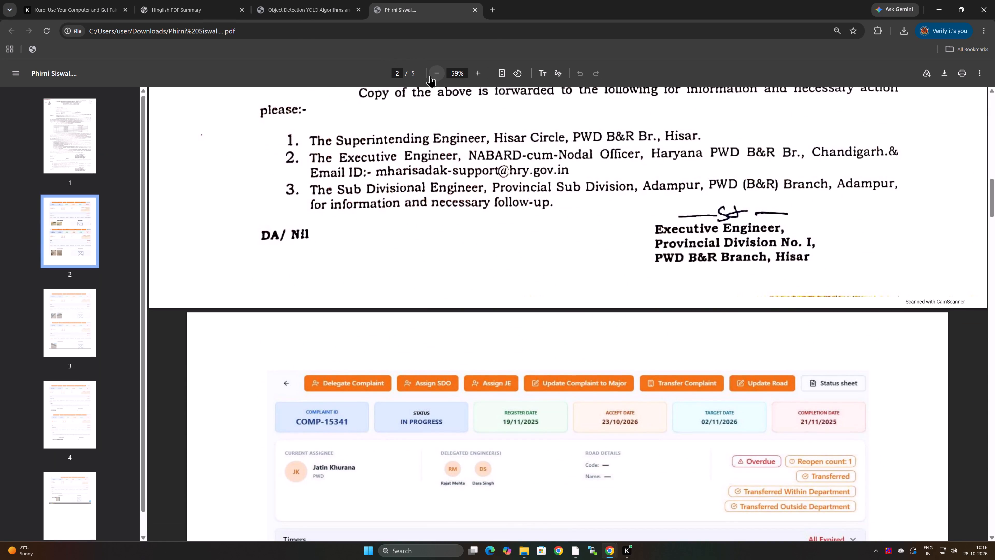
double_click(431, 72)
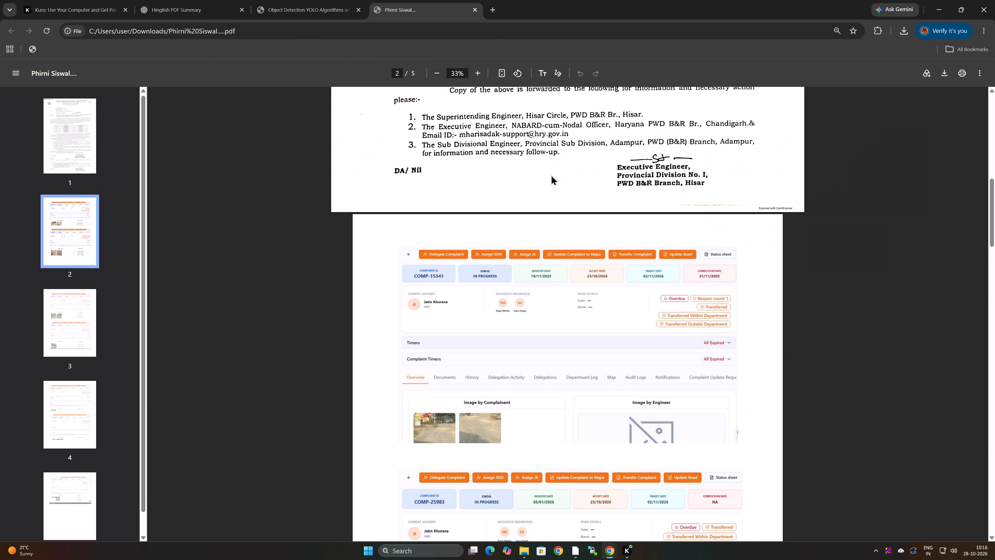
scroll(558, 176, "up", 20)
scroll(558, 176, "up", 4)
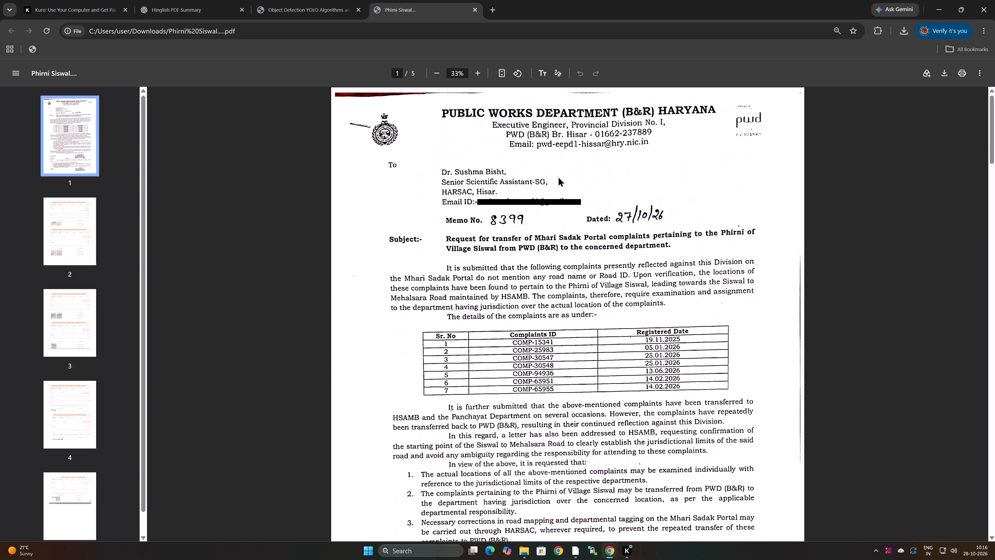
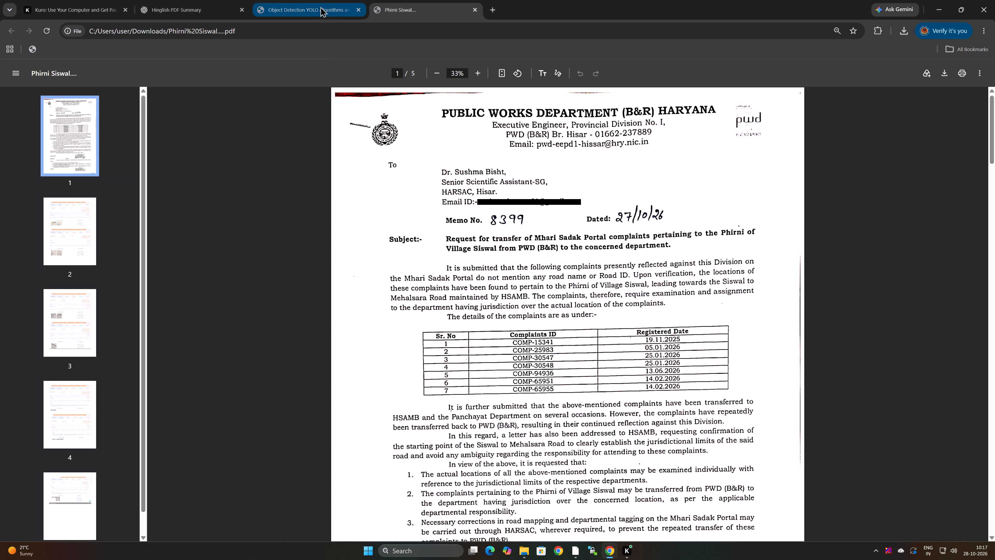
Switch to ArcGIS Pro, check the IDW environment settings, and reopen the IDW tool from the Geostatistical Analyst Interpolation toolset.
left_click(320, 6)
left_click(428, 7)
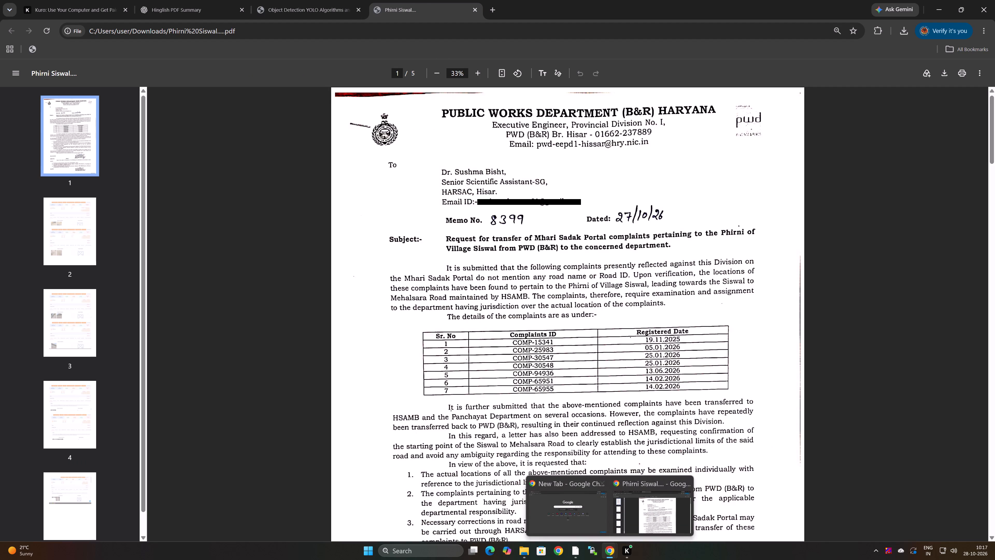
left_click(574, 554)
left_click(608, 517)
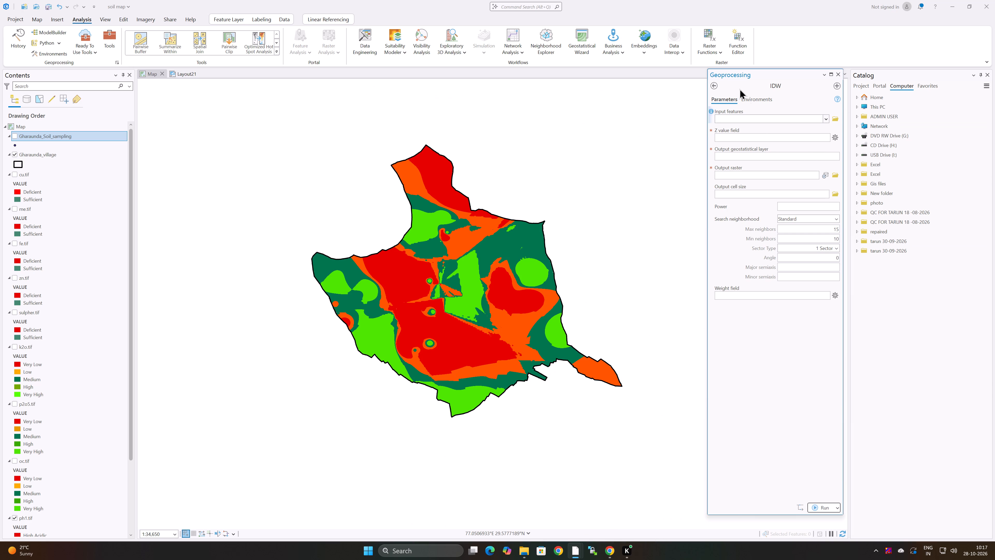
left_click(753, 98)
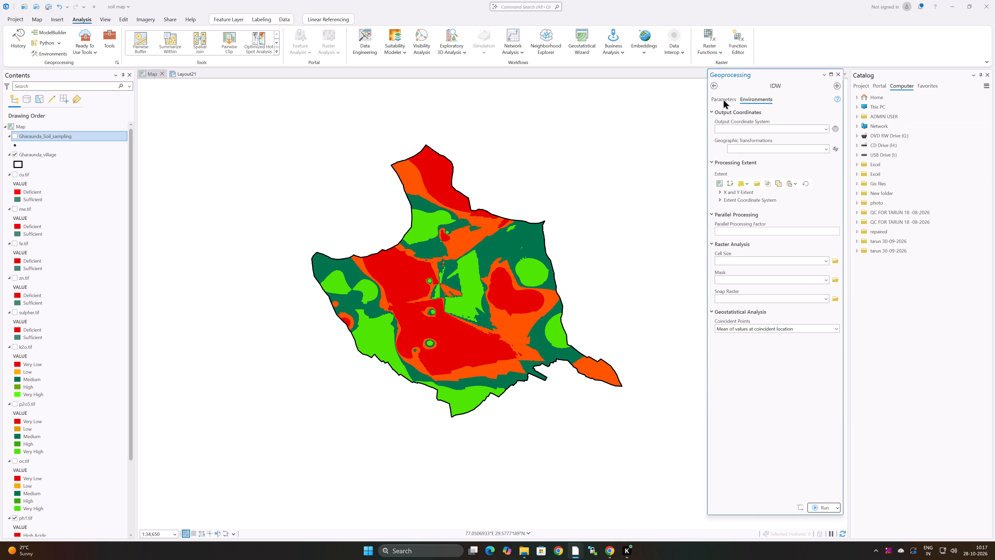
left_click(723, 99)
left_click(714, 85)
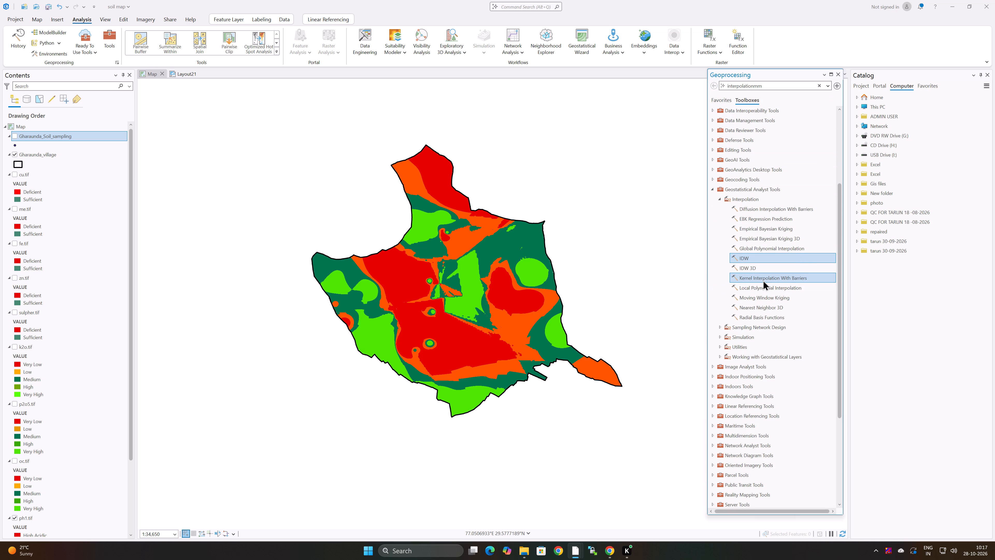
left_click(766, 257)
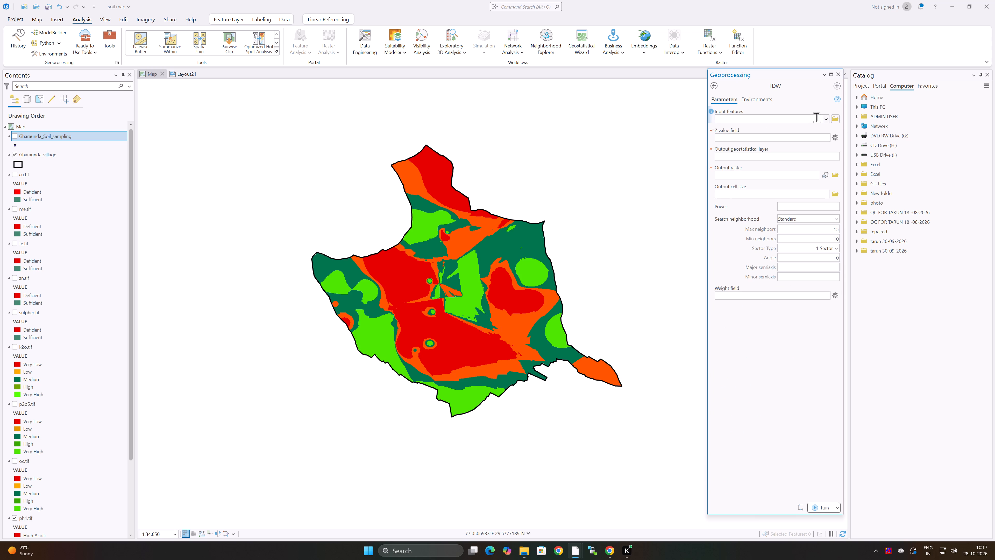
Set the IDW input features to Gharaunda_Soil_sampling with pH as the Z value field.
left_click(825, 120)
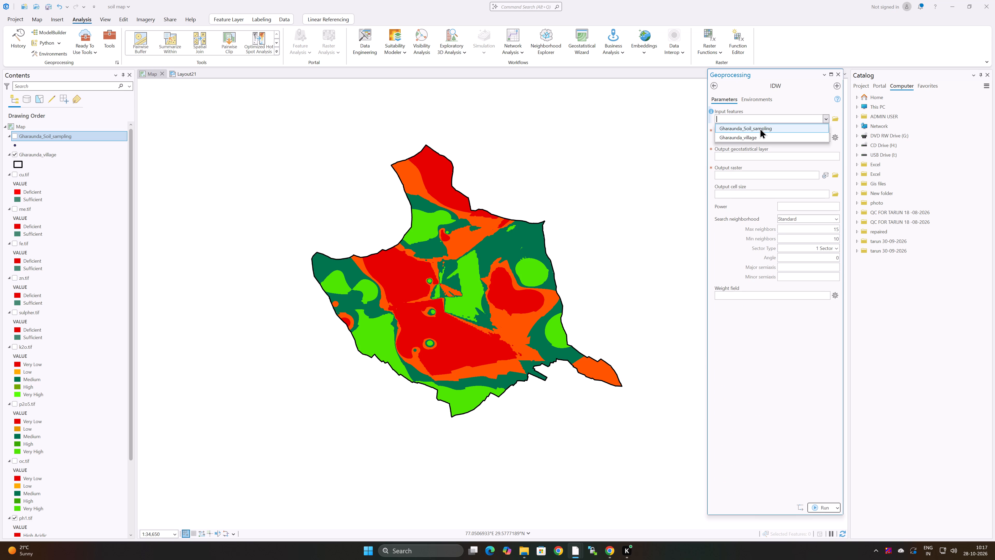
left_click(760, 128)
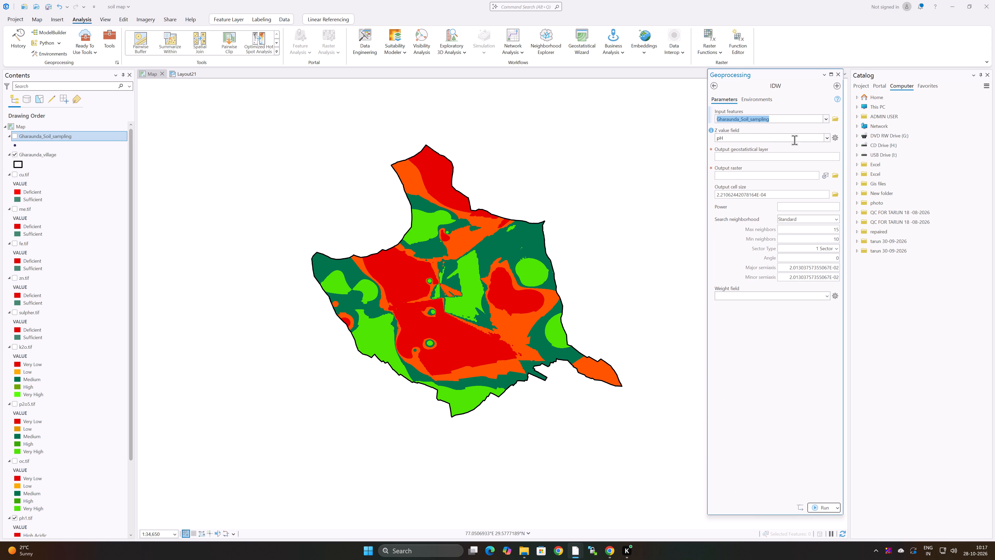
left_click(826, 139)
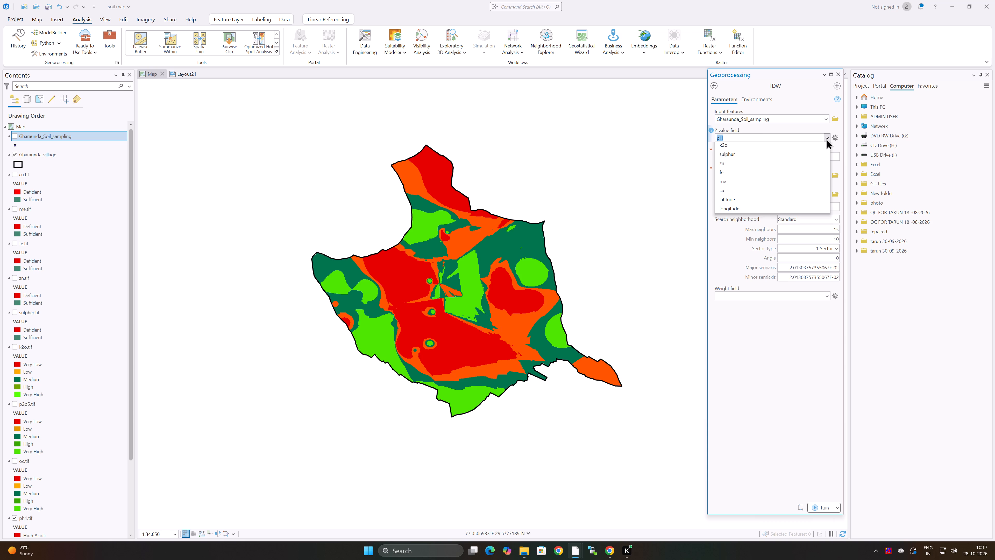
left_click(752, 147)
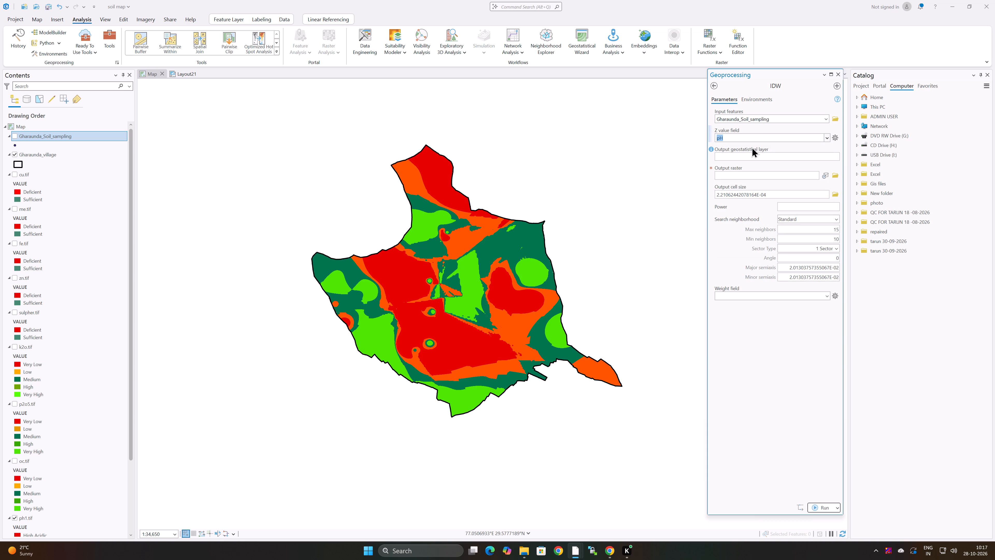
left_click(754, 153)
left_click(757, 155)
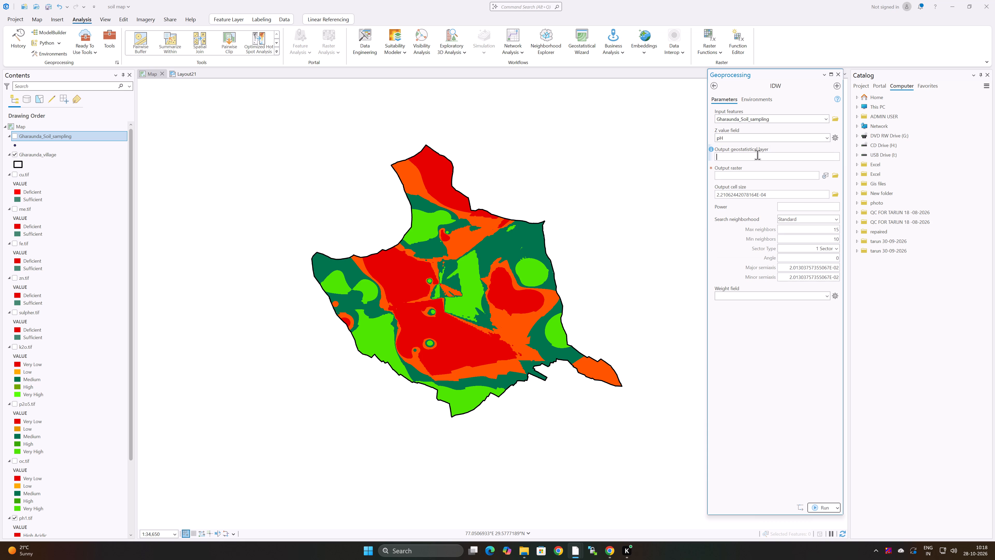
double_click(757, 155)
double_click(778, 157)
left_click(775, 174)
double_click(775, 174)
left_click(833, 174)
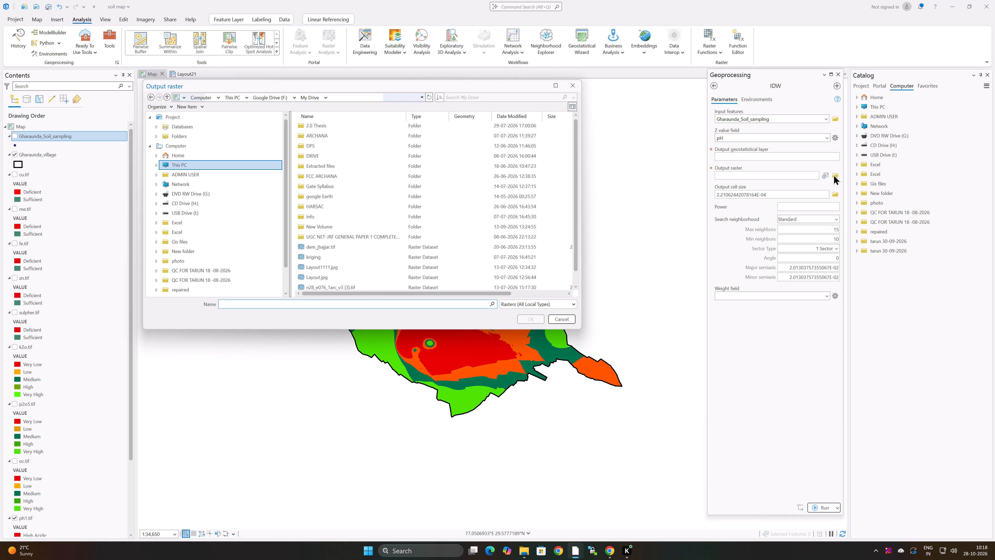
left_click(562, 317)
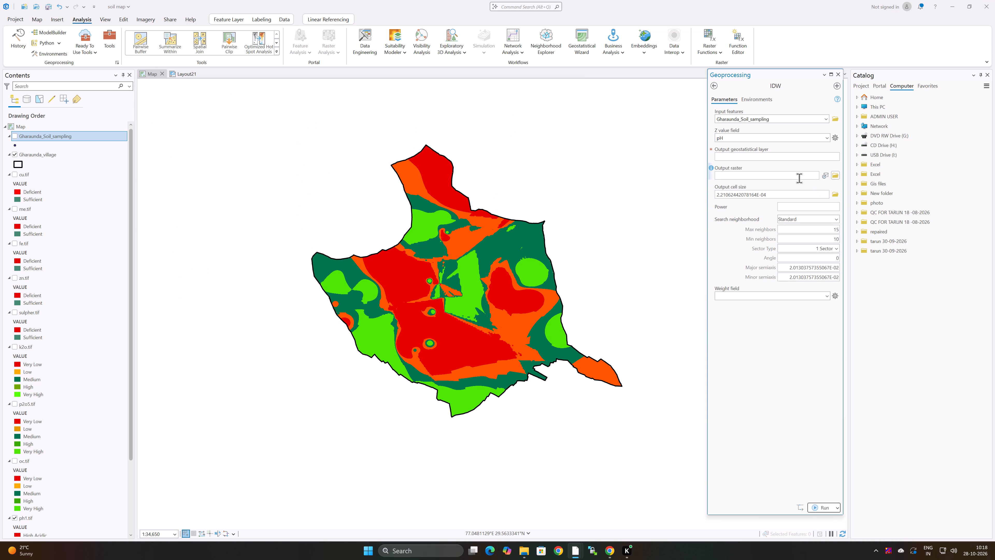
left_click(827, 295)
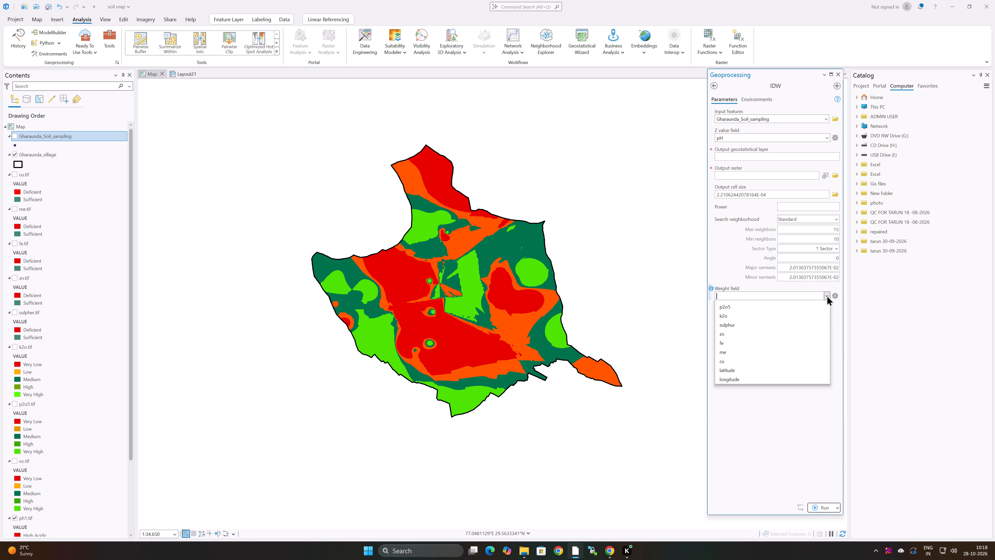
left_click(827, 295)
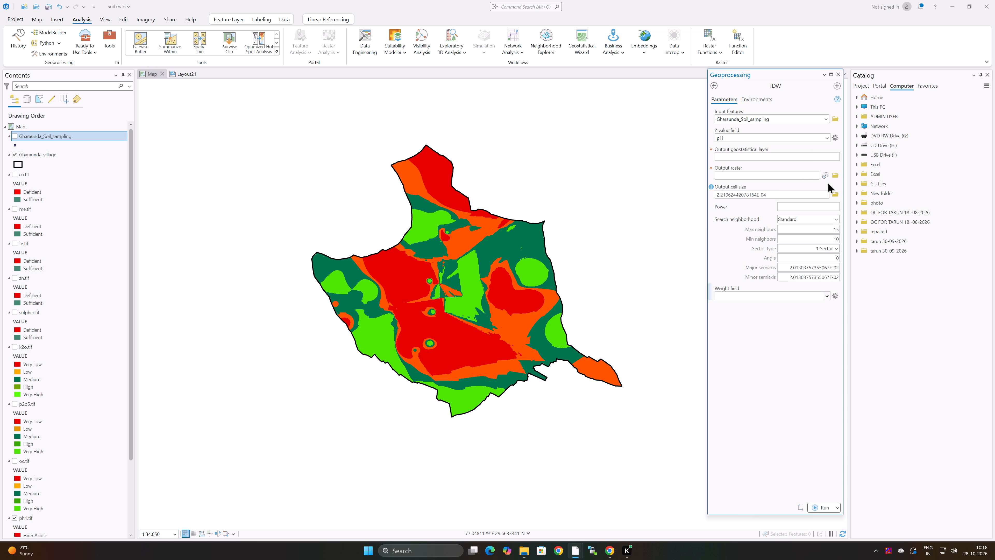
Define the output raster as "ph value" in the My Drive folder on Google Drive (F:).
left_click(835, 177)
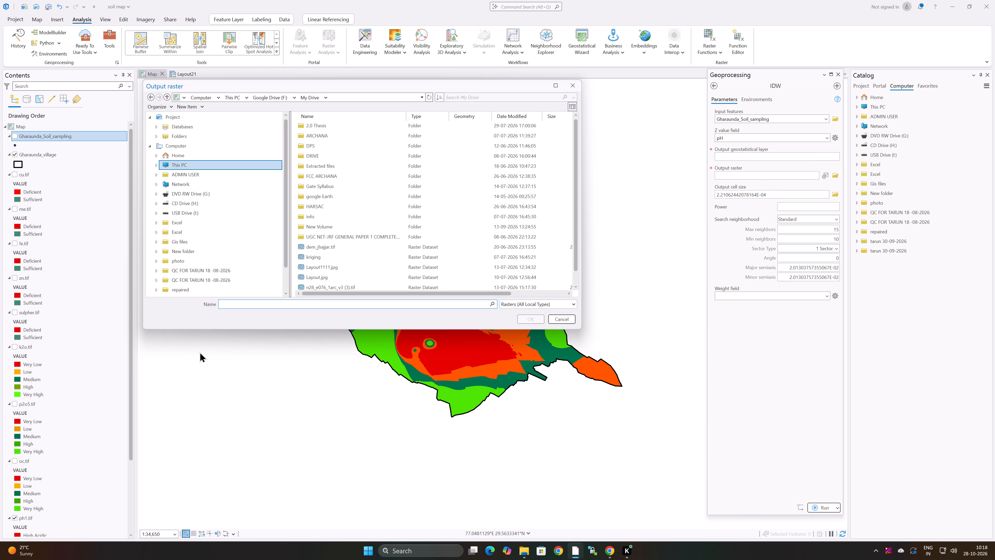
type("ph val")
type("ue")
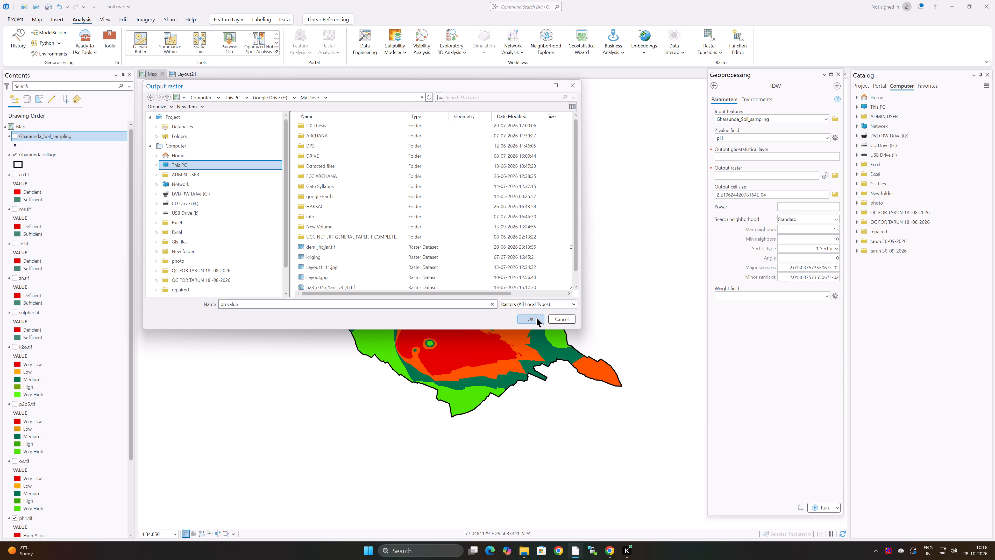
left_click(536, 317)
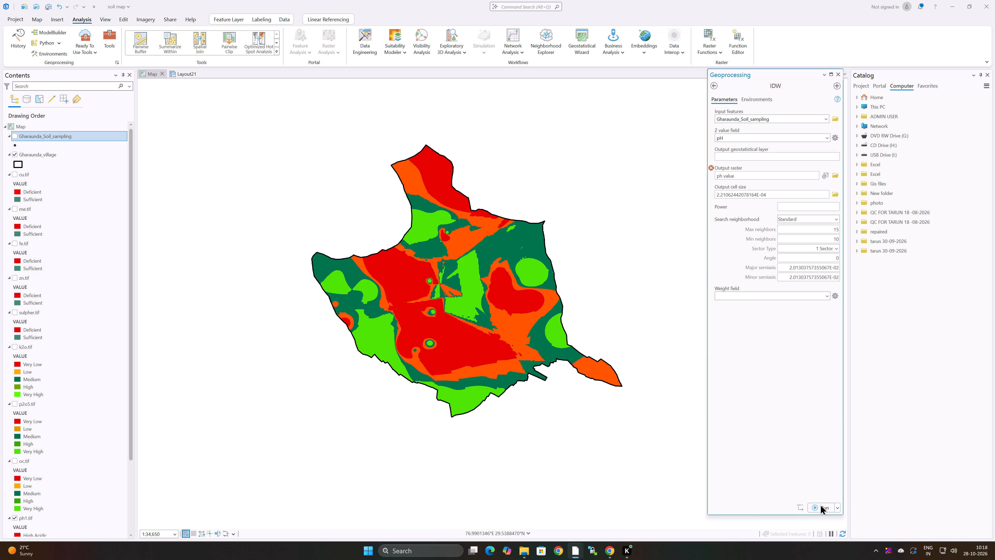
Set the output coordinate system in the IDW environments to WGS_1984_UTM_Zone_43N, using a map layer as the source.
left_click(759, 100)
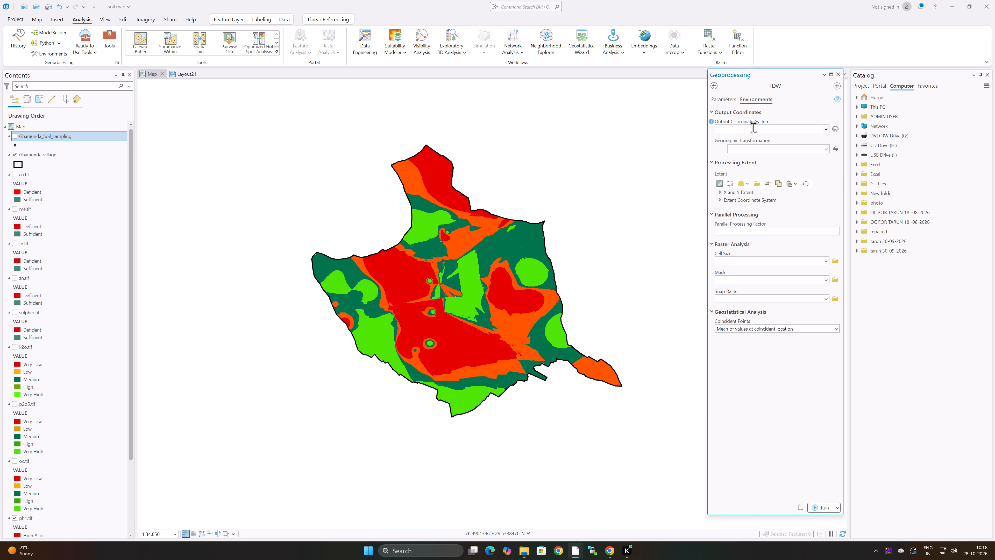
left_click(826, 130)
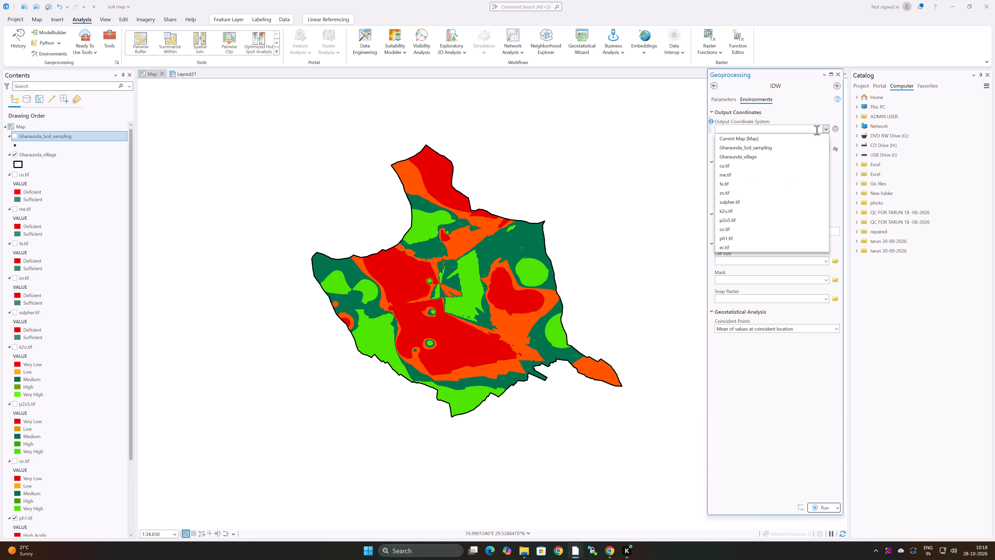
left_click(748, 154)
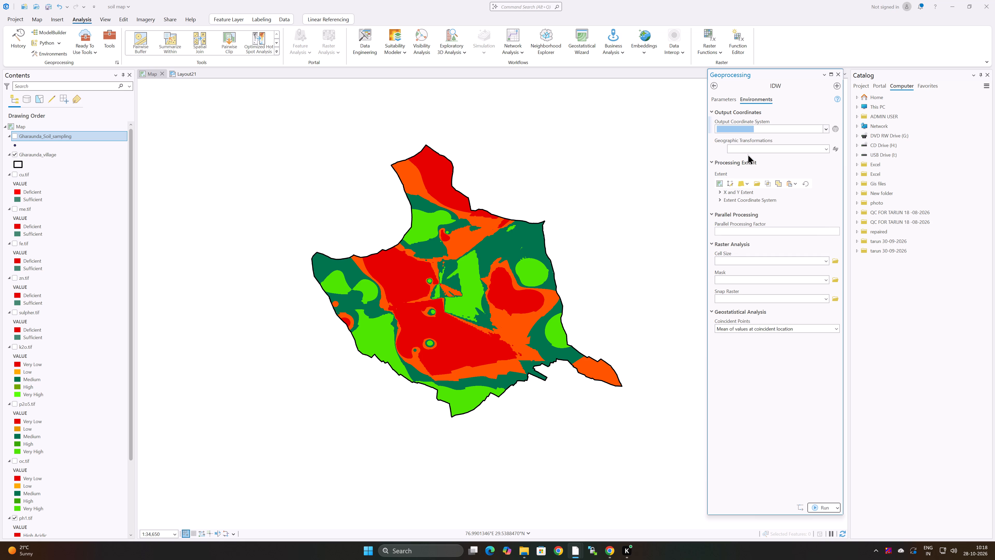
left_click(826, 151)
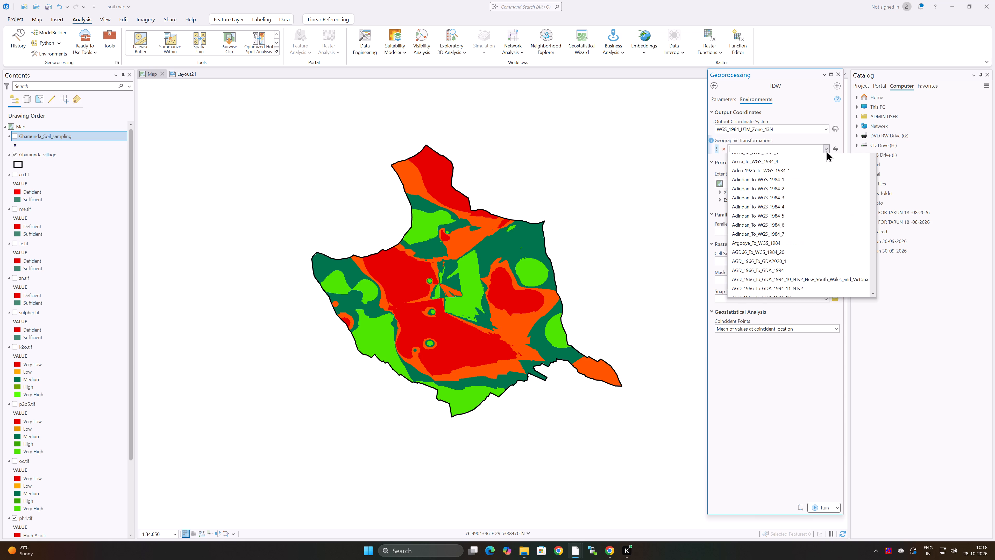
left_click(826, 151)
Set the processing extent from a layer (top 29.5756, left 76.9420, right 77.0094, bottom 29.5171) and try to run the IDW tool.
left_click(744, 183)
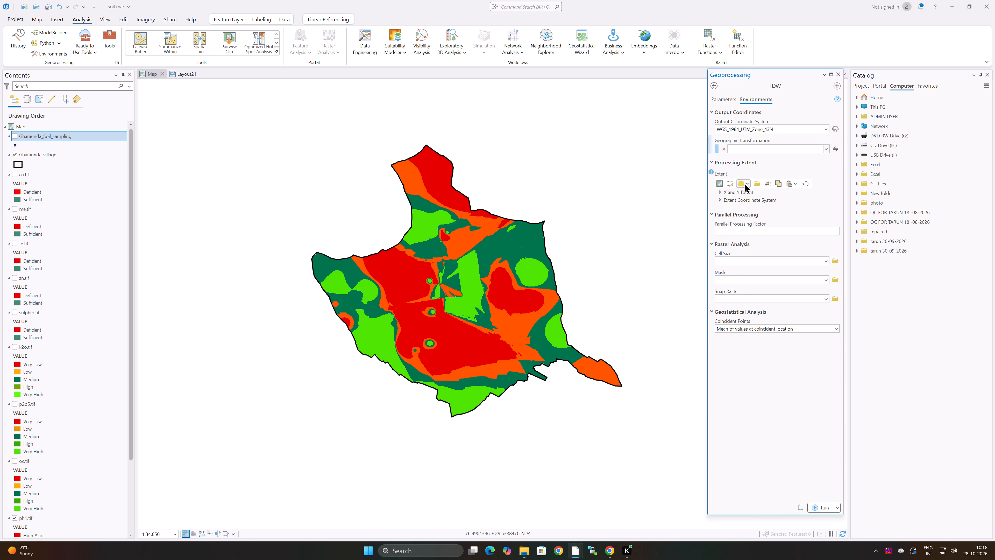
left_click(763, 217)
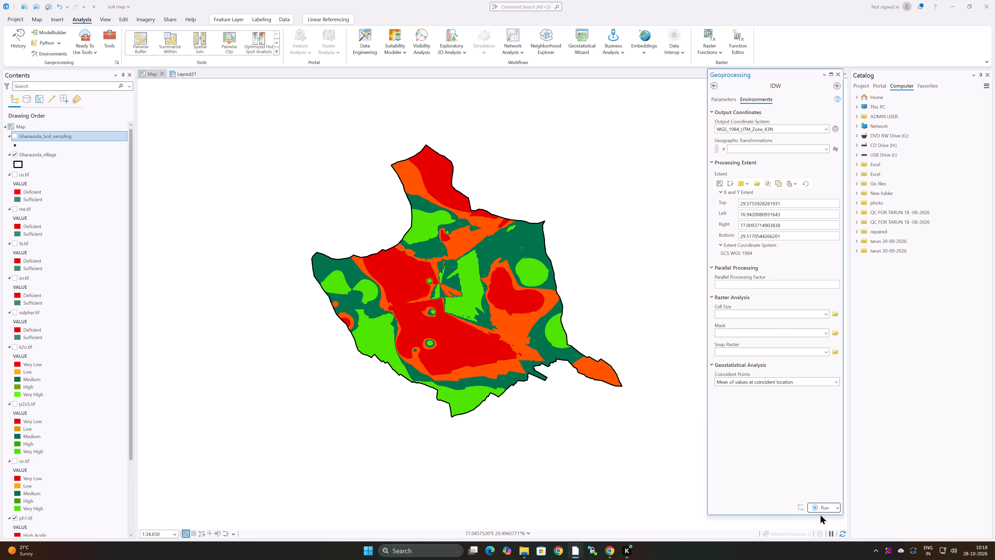
left_click(819, 506)
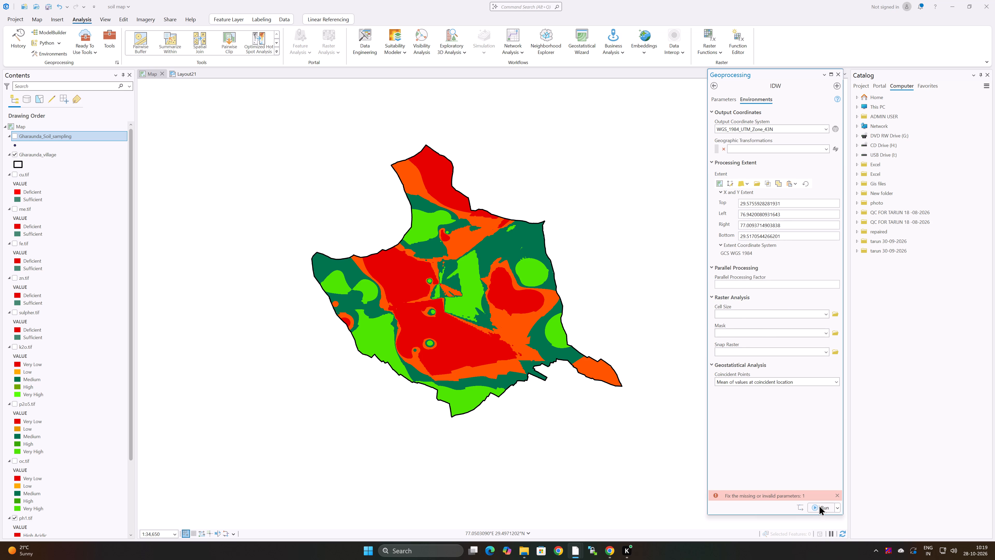
double_click(819, 505)
Look through the available geographic transformations in the IDW environments for one involving WGS_1984, without choosing any.
left_click(826, 149)
scroll(802, 209, "down", 5)
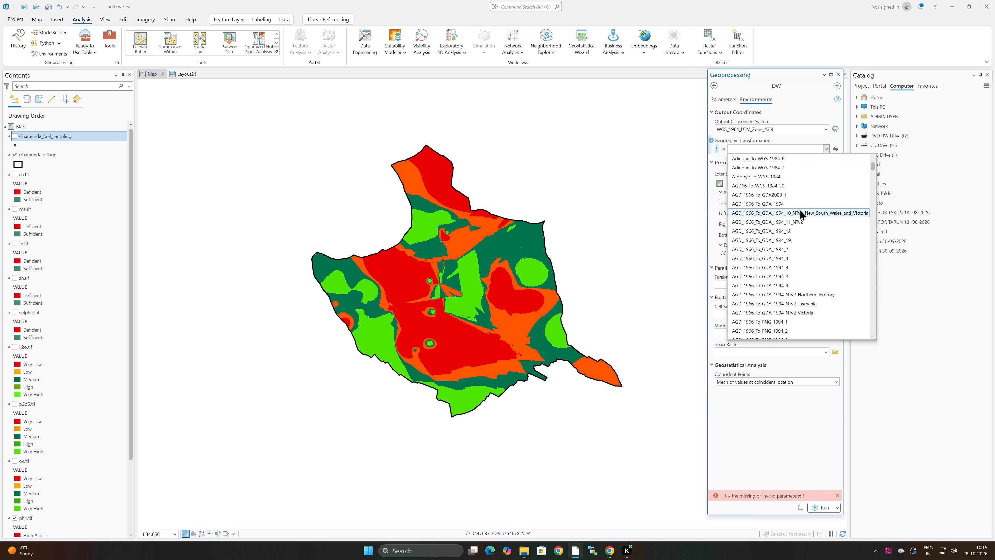
scroll(799, 209, "down", 18)
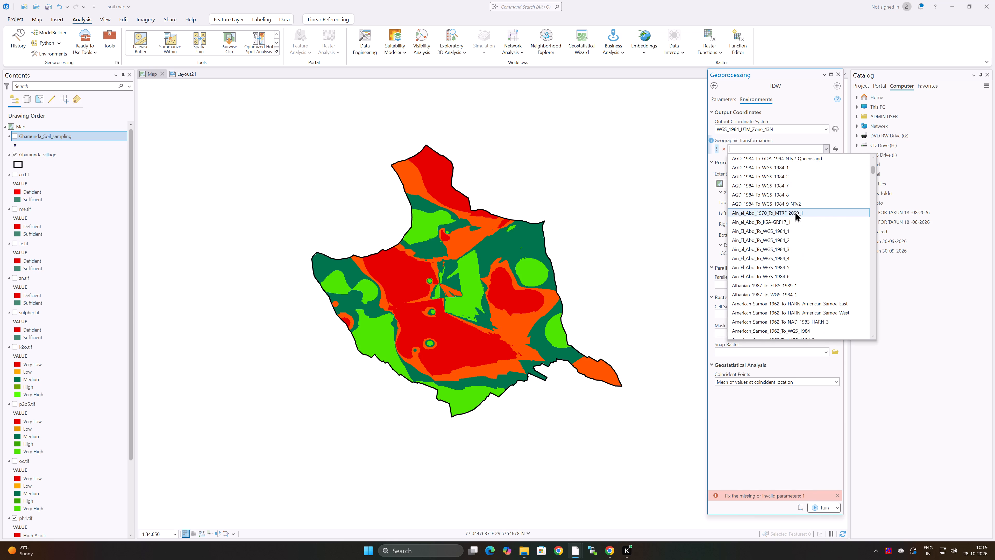
scroll(795, 211, "down", 13)
scroll(793, 214, "down", 20)
scroll(793, 214, "down", 8)
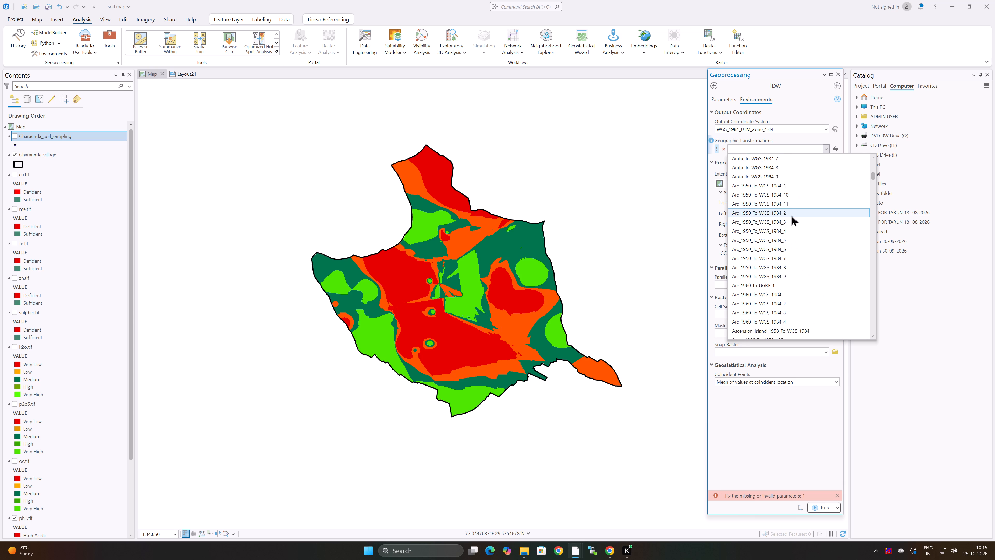
scroll(791, 215, "down", 3)
scroll(791, 217, "up", 1)
scroll(791, 217, "up", 20)
scroll(791, 217, "up", 5)
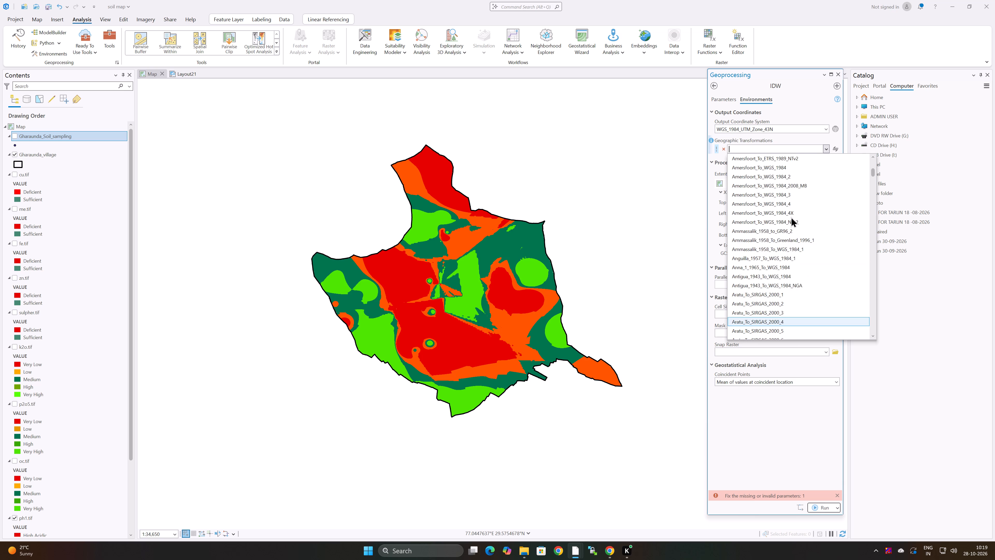
scroll(791, 217, "up", 20)
scroll(791, 217, "up", 20)
scroll(791, 217, "up", 7)
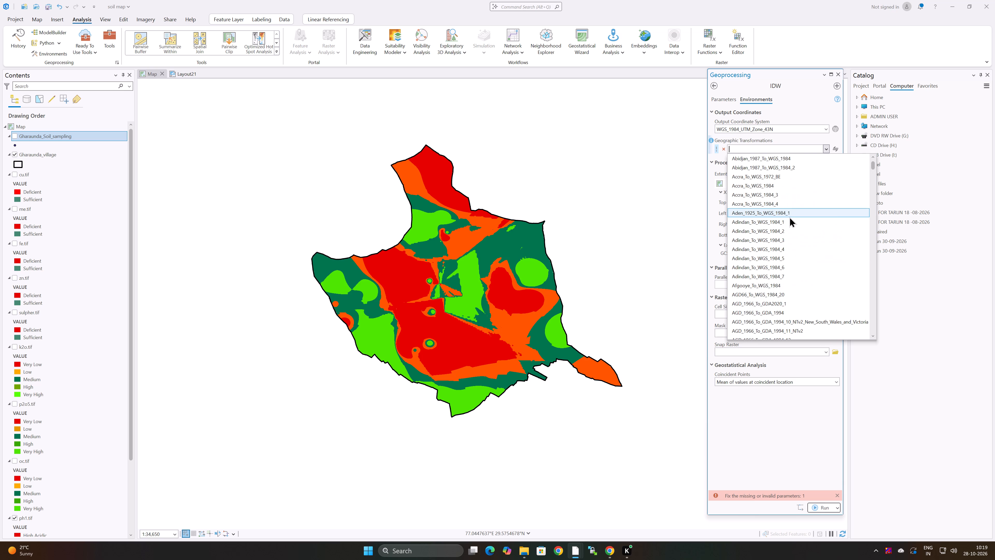
scroll(789, 217, "up", 15)
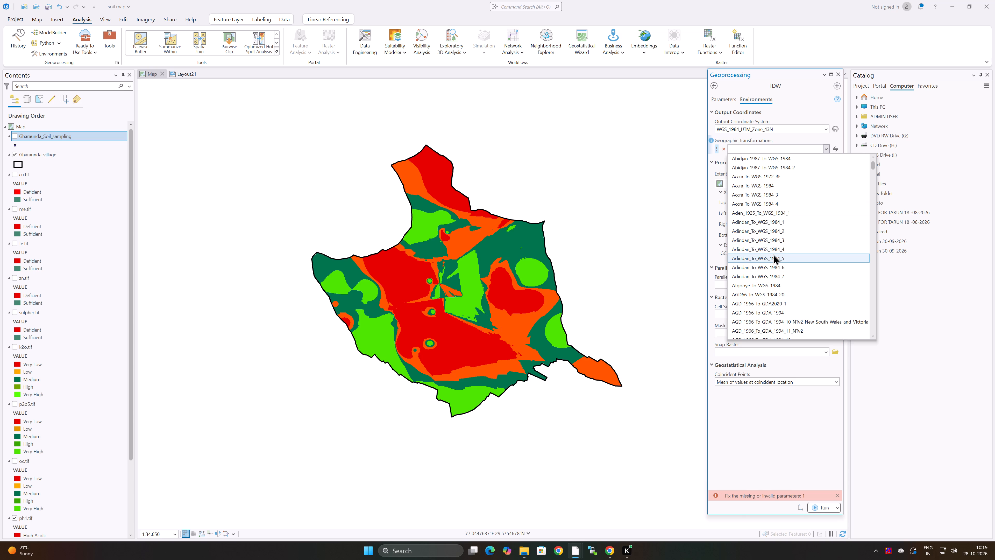
scroll(773, 254, "down", 4)
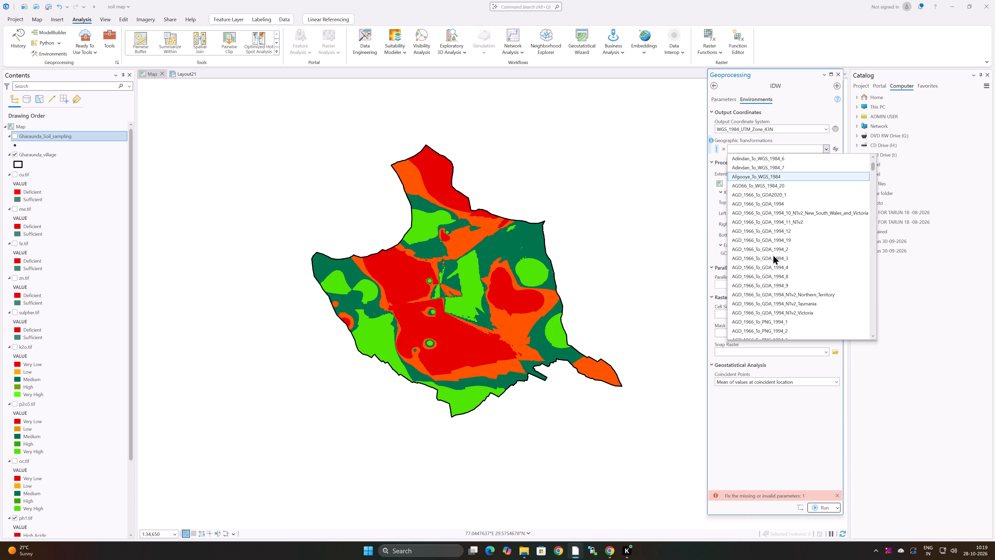
scroll(772, 254, "down", 20)
scroll(772, 254, "down", 17)
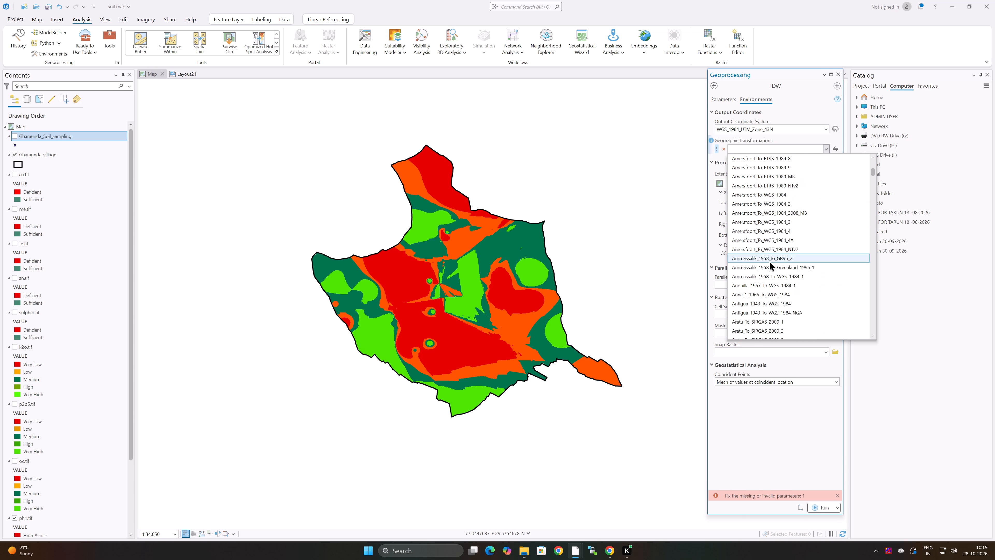
scroll(769, 261, "down", 20)
scroll(769, 261, "down", 20)
scroll(769, 261, "down", 2)
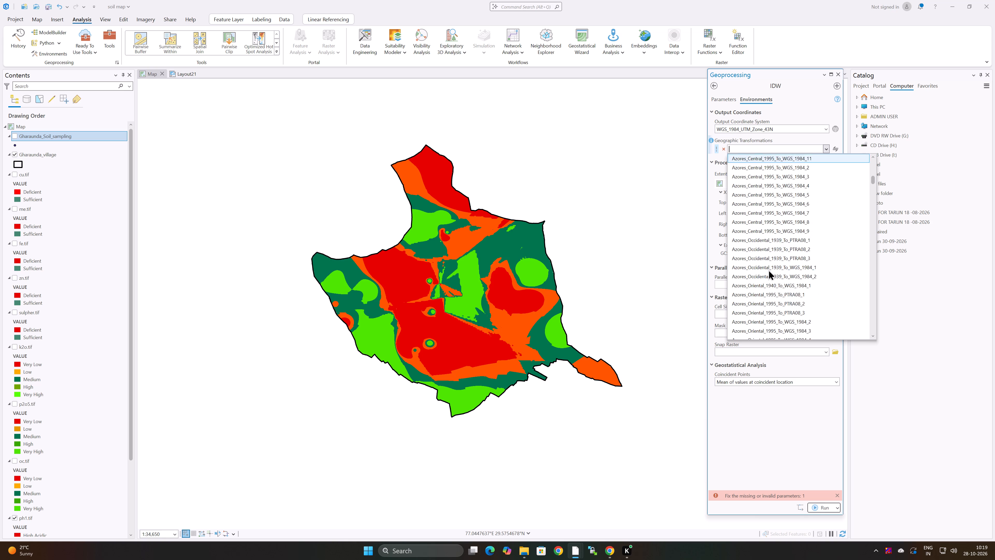
scroll(768, 270, "down", 20)
scroll(768, 270, "down", 2)
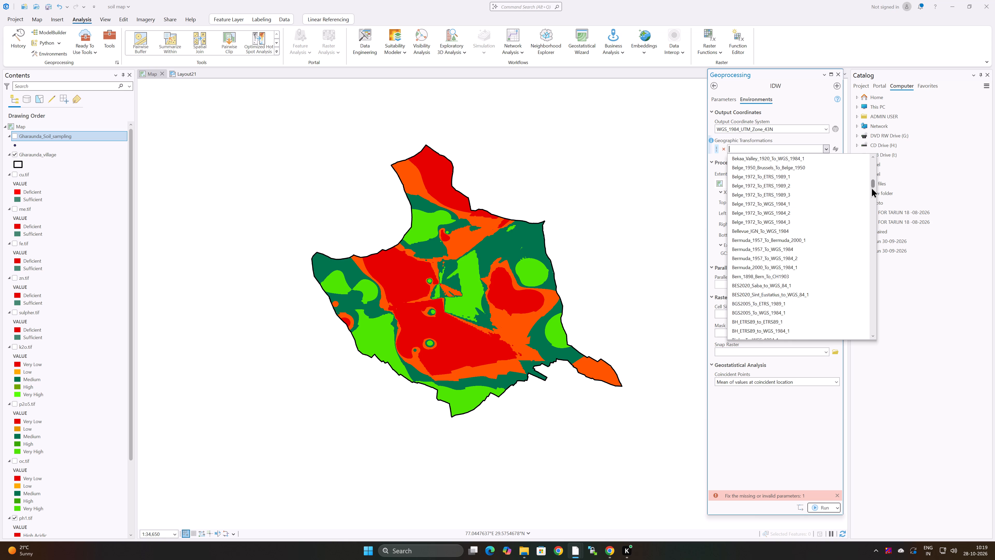
left_click_drag(873, 187, 866, 360)
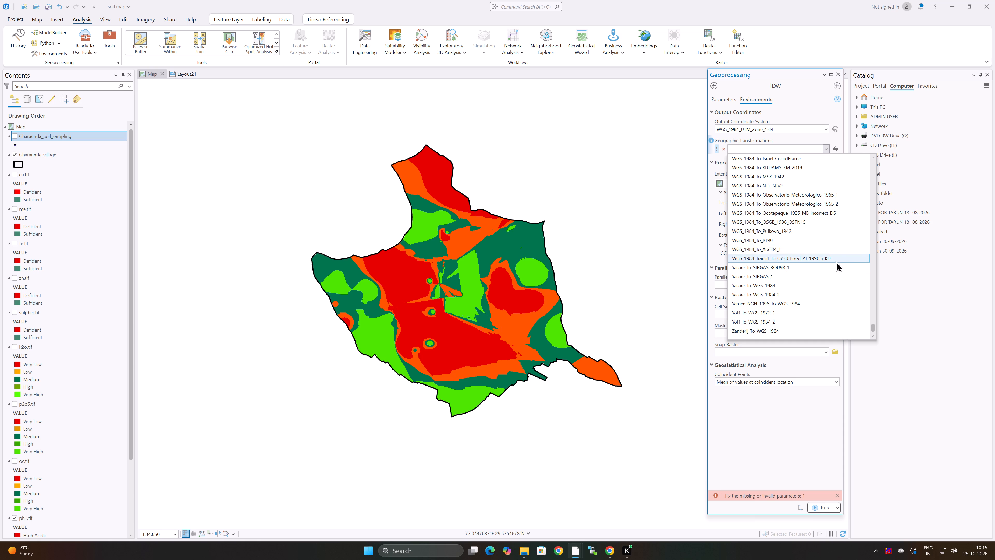
scroll(759, 239, "up", 1)
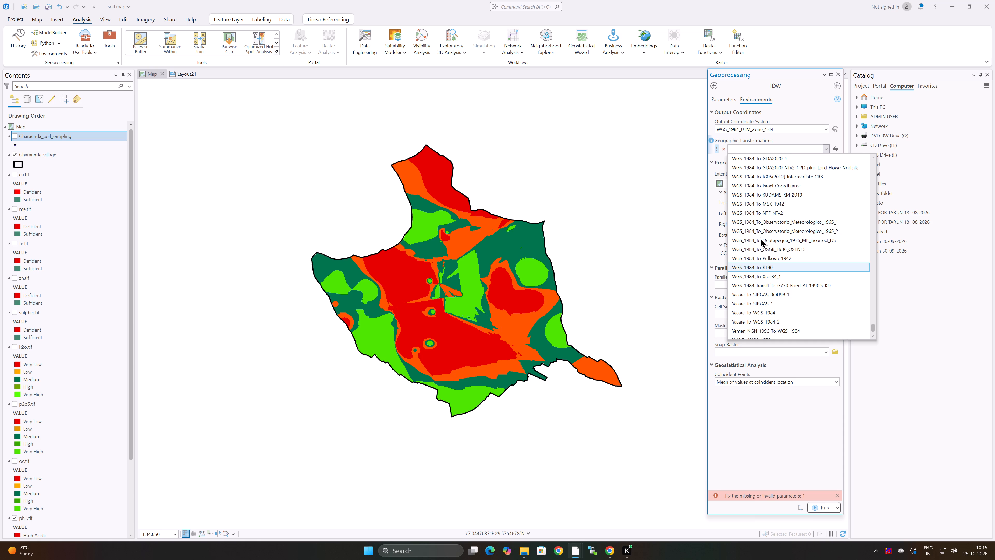
scroll(761, 236, "up", 1)
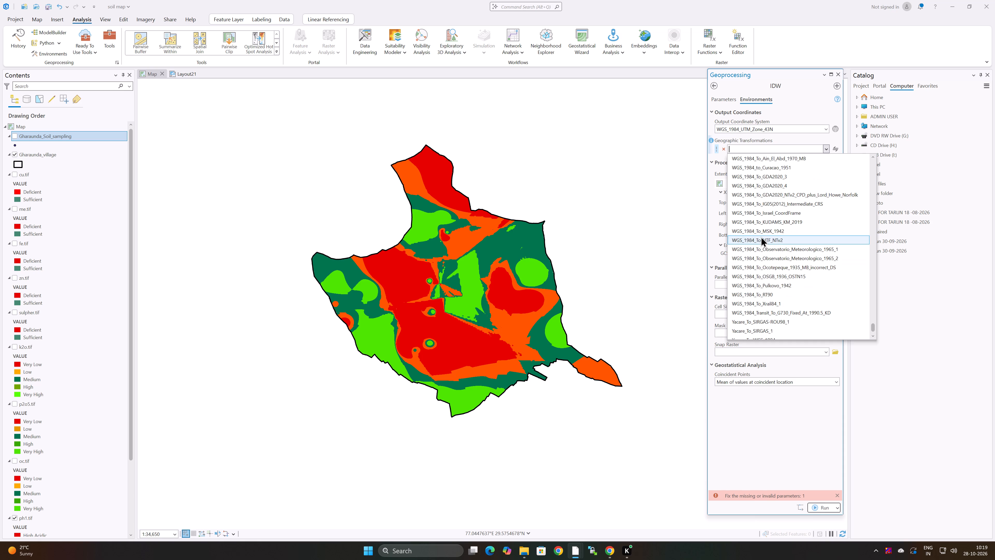
scroll(761, 236, "up", 2)
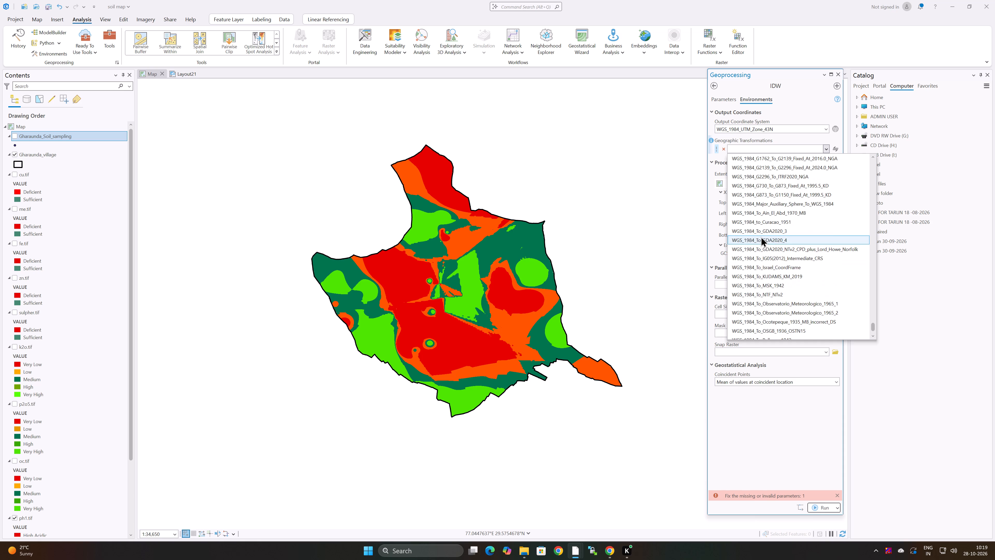
scroll(761, 236, "up", 4)
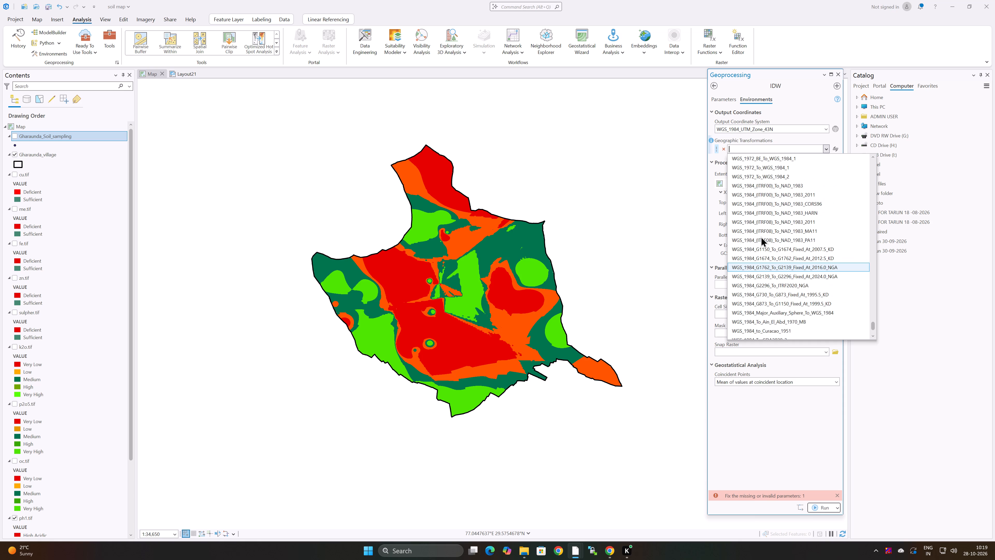
scroll(761, 236, "up", 1)
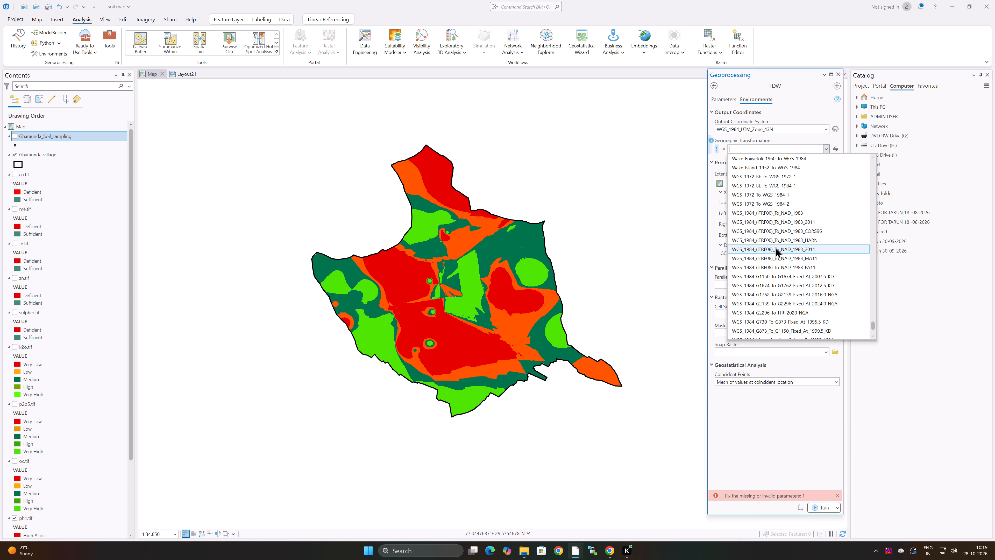
scroll(773, 251, "down", 2)
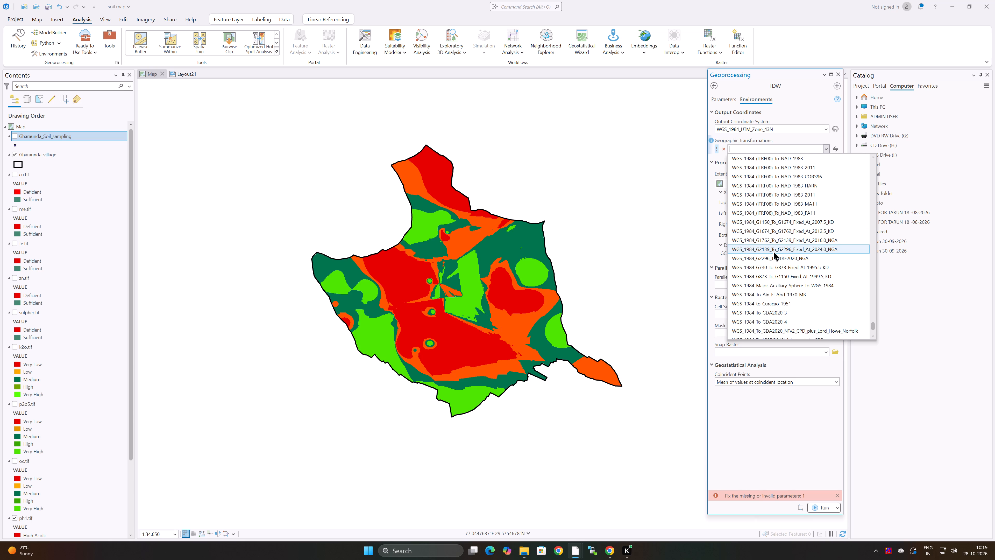
scroll(773, 251, "down", 2)
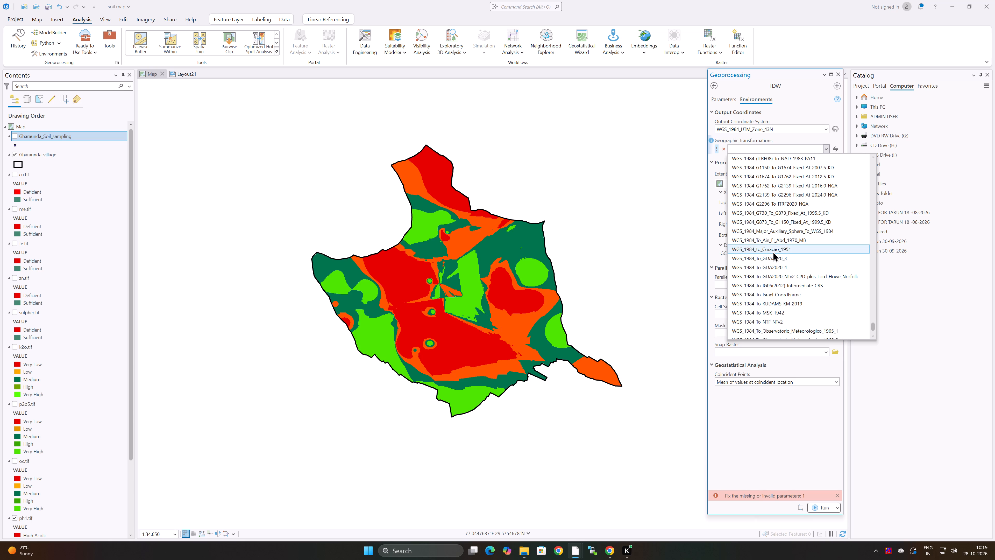
scroll(773, 252, "down", 4)
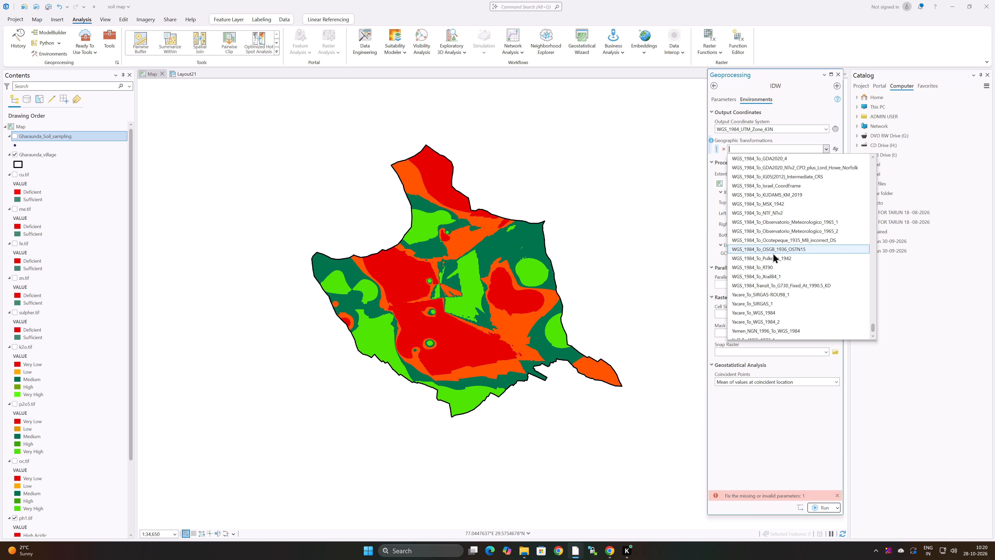
scroll(773, 253, "down", 1)
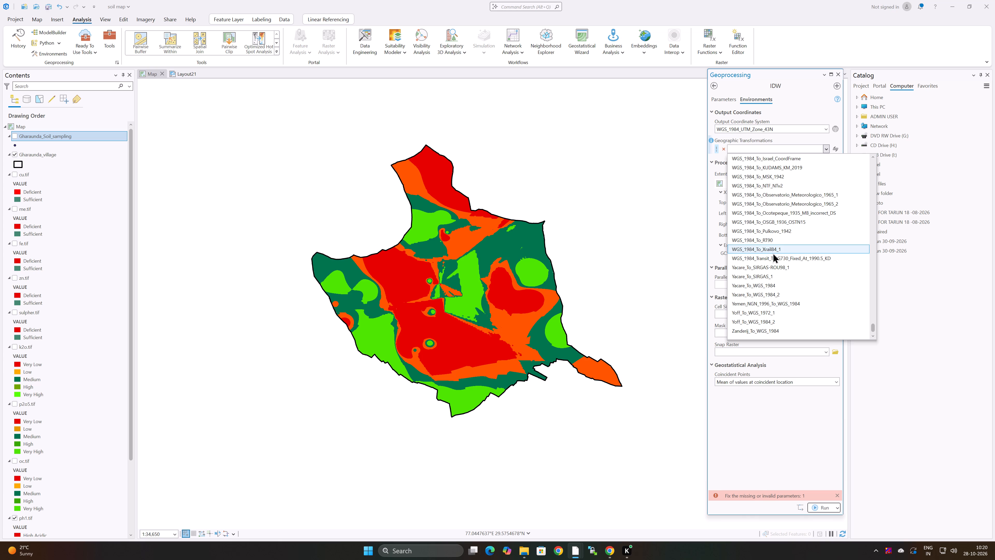
scroll(773, 253, "down", 10)
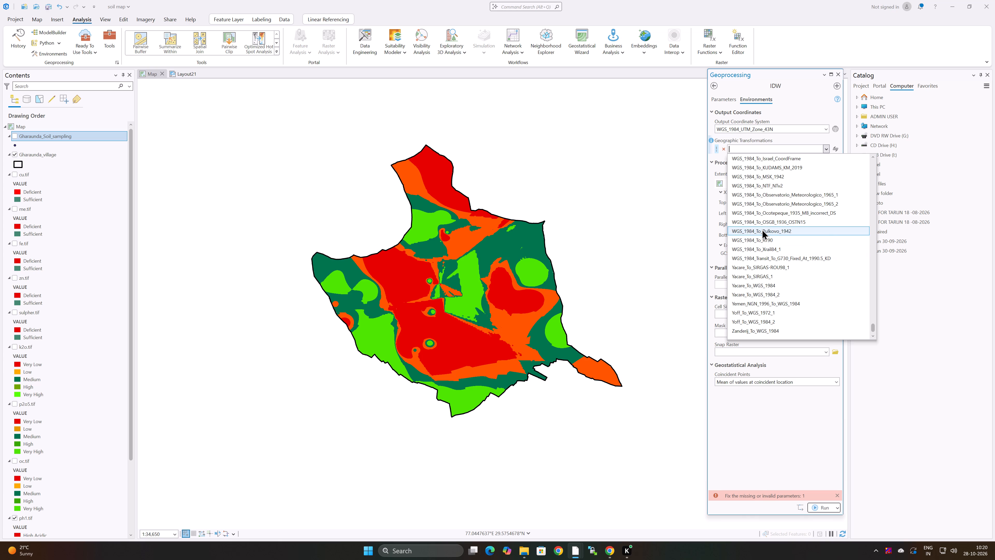
scroll(762, 229, "up", 2)
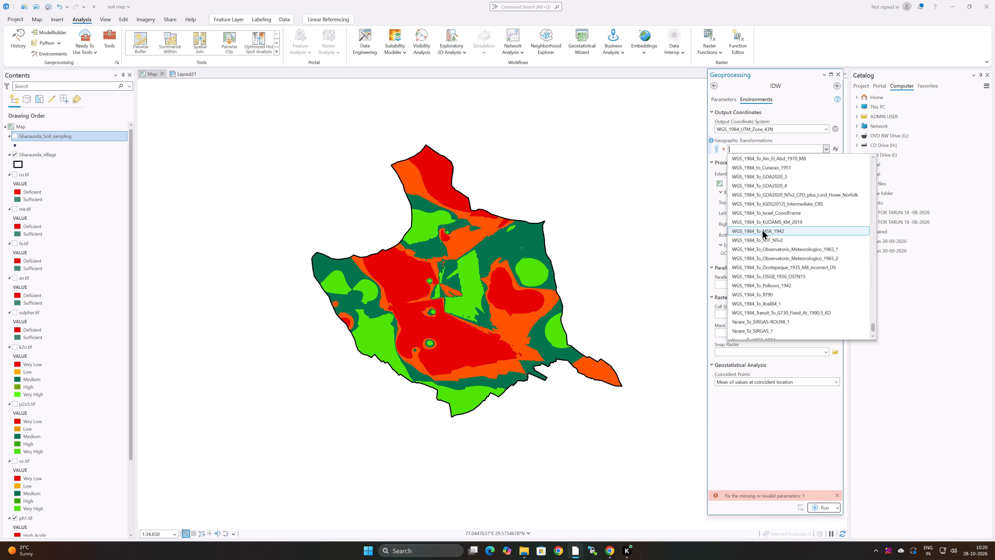
scroll(762, 229, "up", 2)
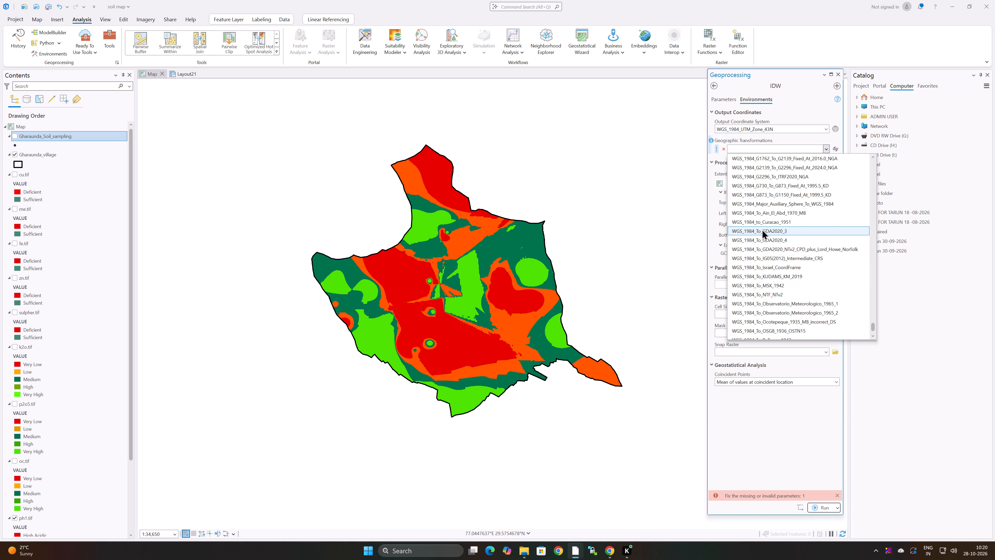
scroll(762, 229, "up", 2)
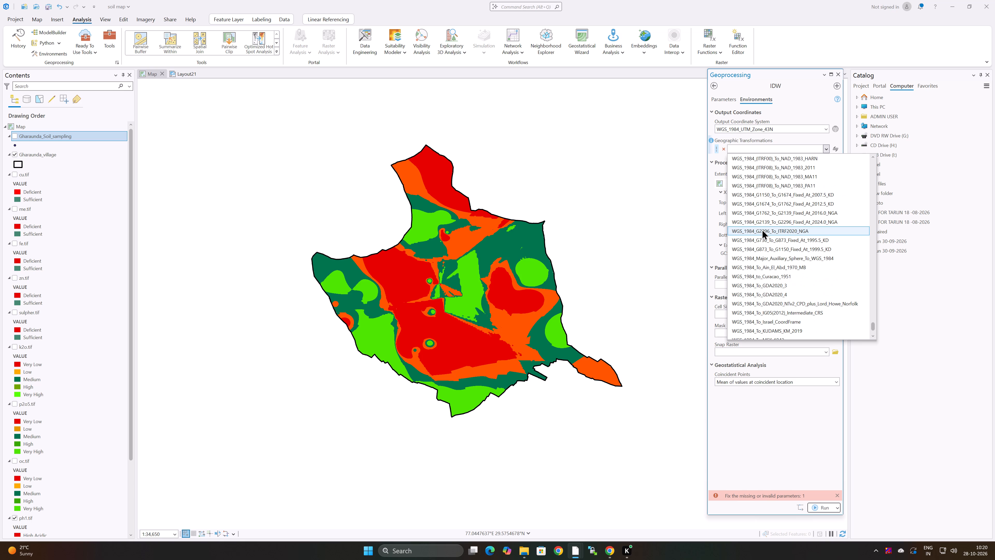
scroll(762, 229, "up", 2)
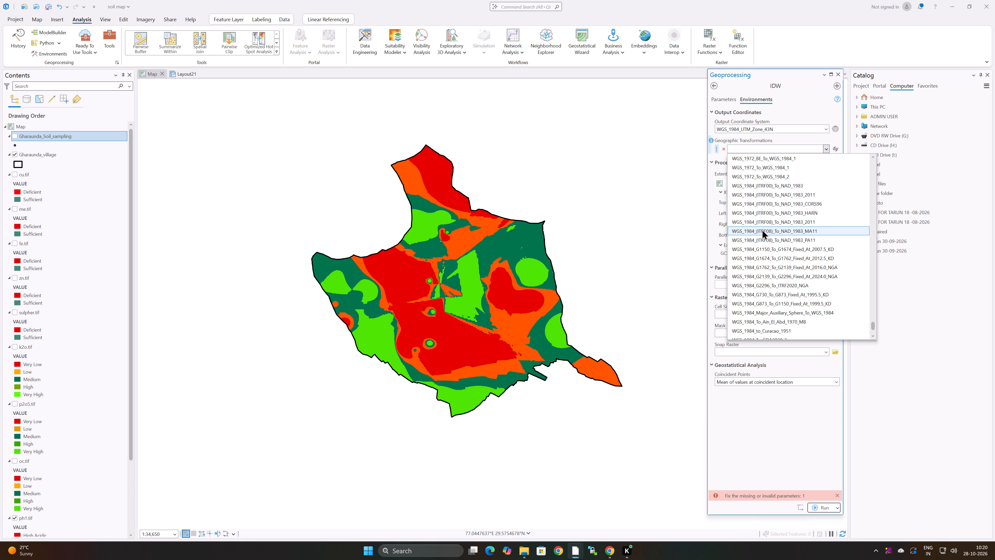
scroll(762, 229, "up", 1)
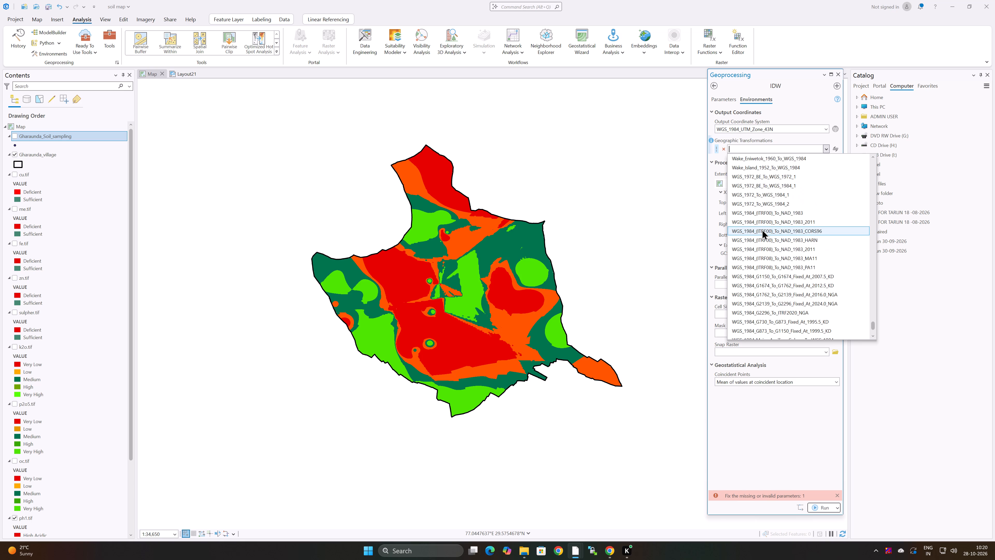
scroll(762, 229, "up", 4)
scroll(762, 229, "down", 7)
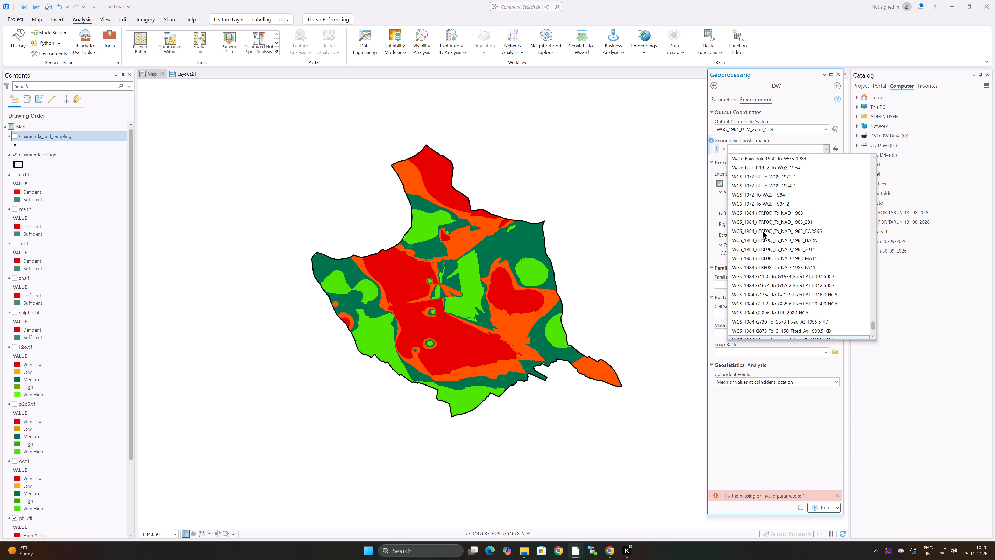
scroll(762, 229, "down", 20)
scroll(762, 229, "down", 13)
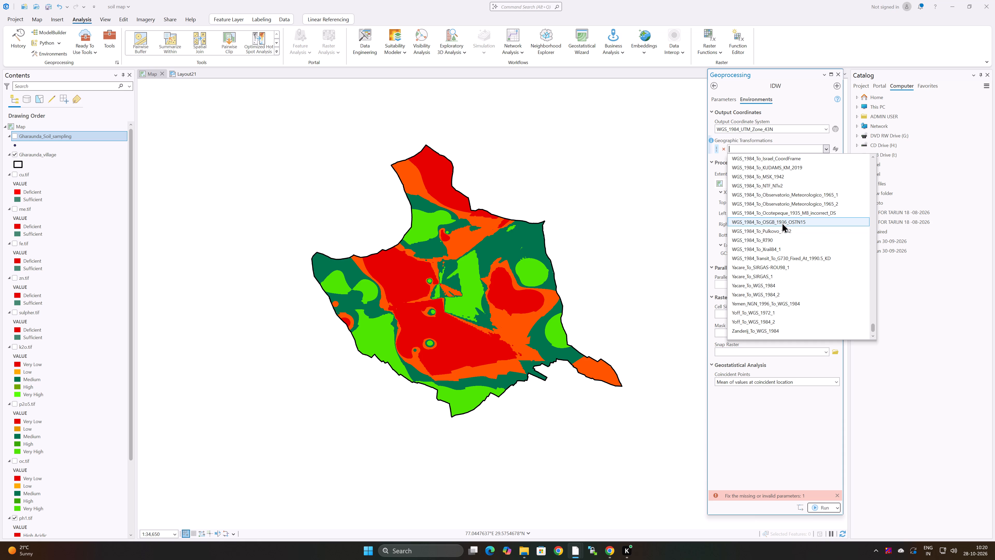
left_click(657, 218)
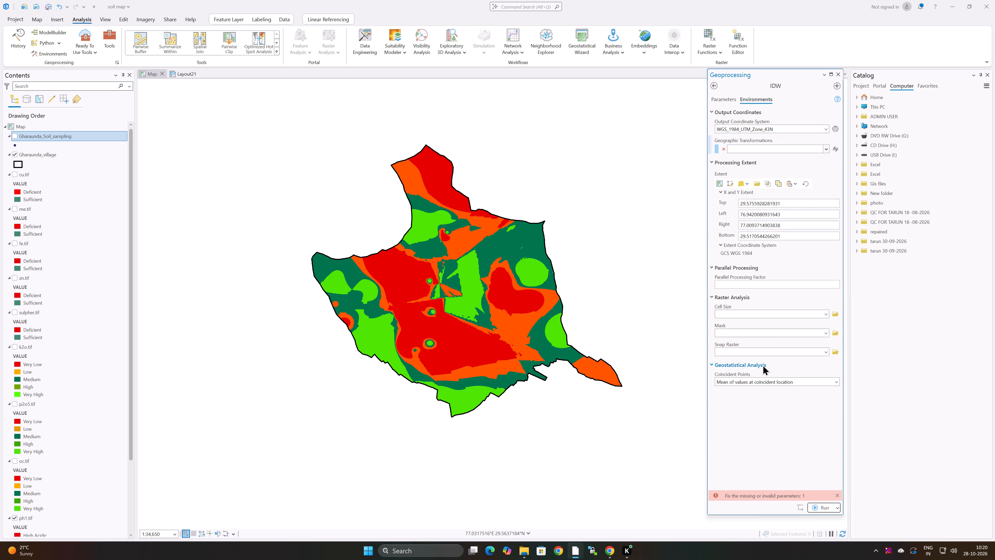
Set the raster analysis mask to the Gharaunda_village layer and try to run the IDW tool.
left_click(760, 286)
left_click(825, 313)
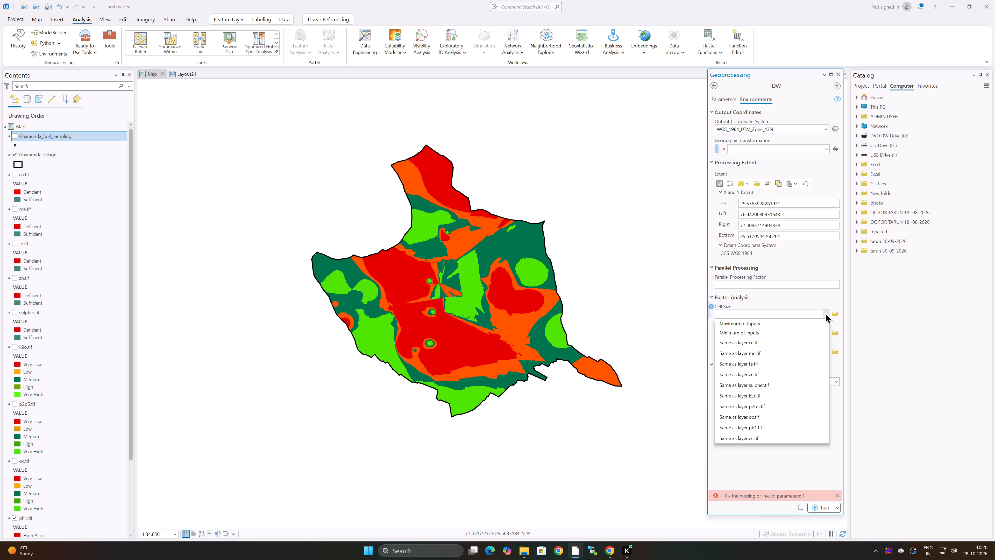
left_click(825, 313)
left_click(829, 334)
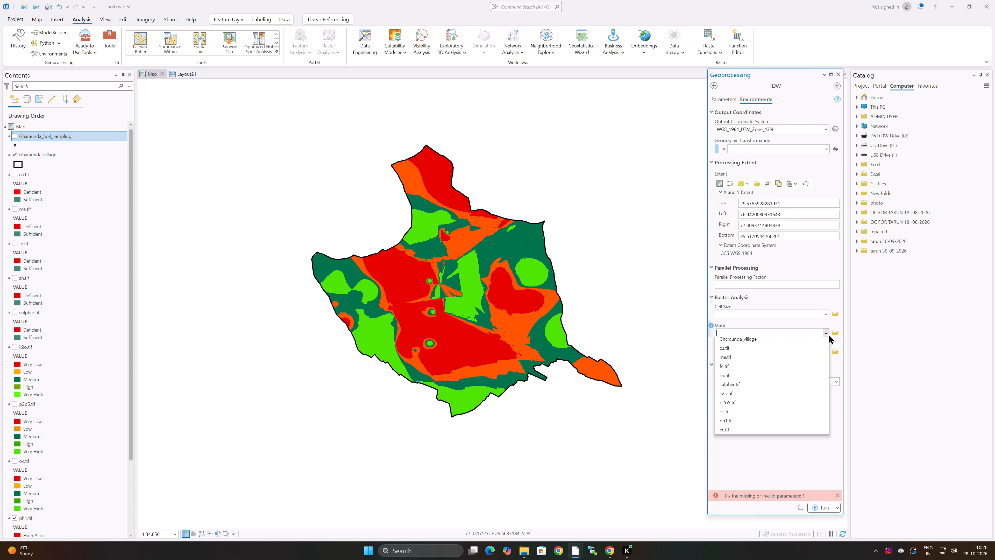
left_click(745, 349)
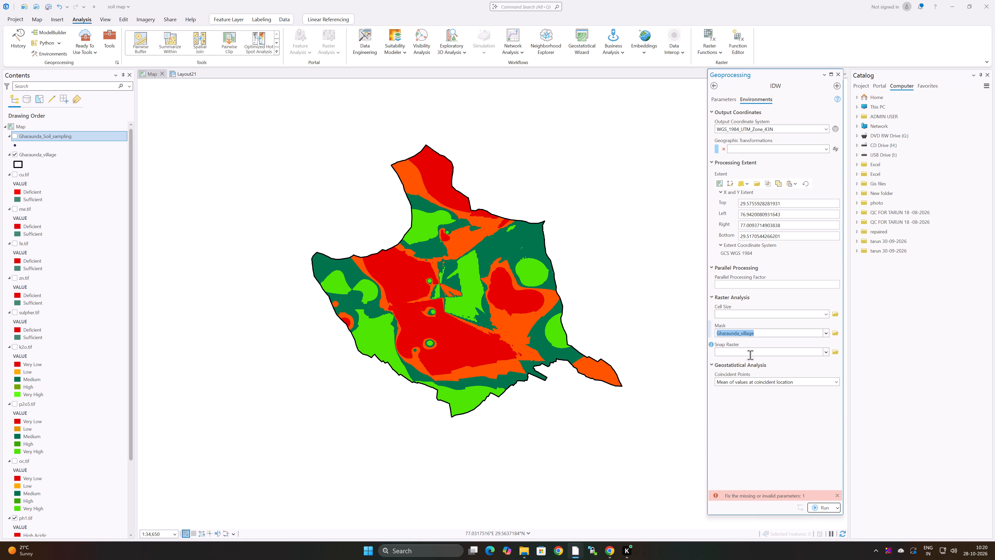
left_click(757, 374)
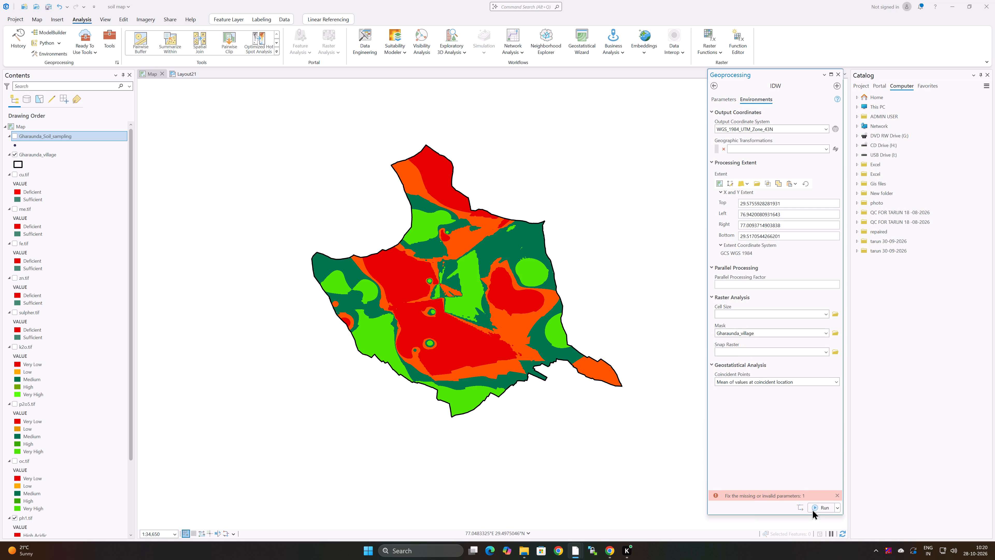
left_click(820, 509)
left_click(820, 509)
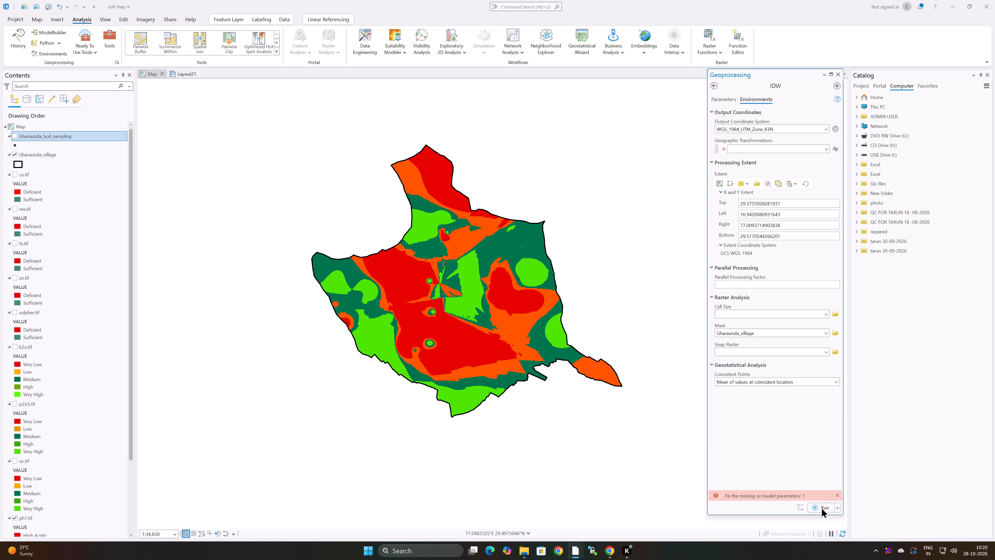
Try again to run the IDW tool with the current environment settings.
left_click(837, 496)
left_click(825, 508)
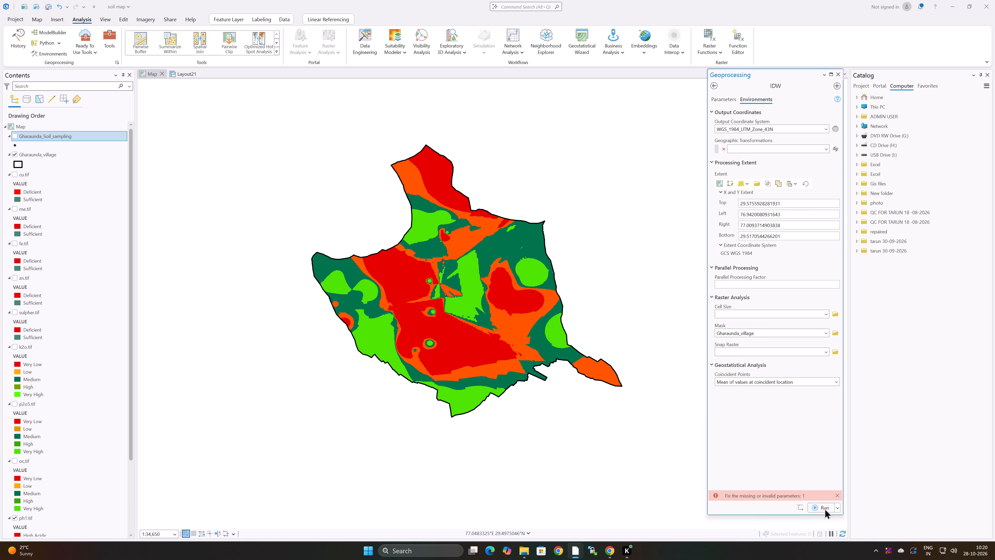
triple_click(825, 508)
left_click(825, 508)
Look through the coincident points options and geographic transformations in the IDW environments, keeping both settings, and retry running the tool.
left_click(836, 382)
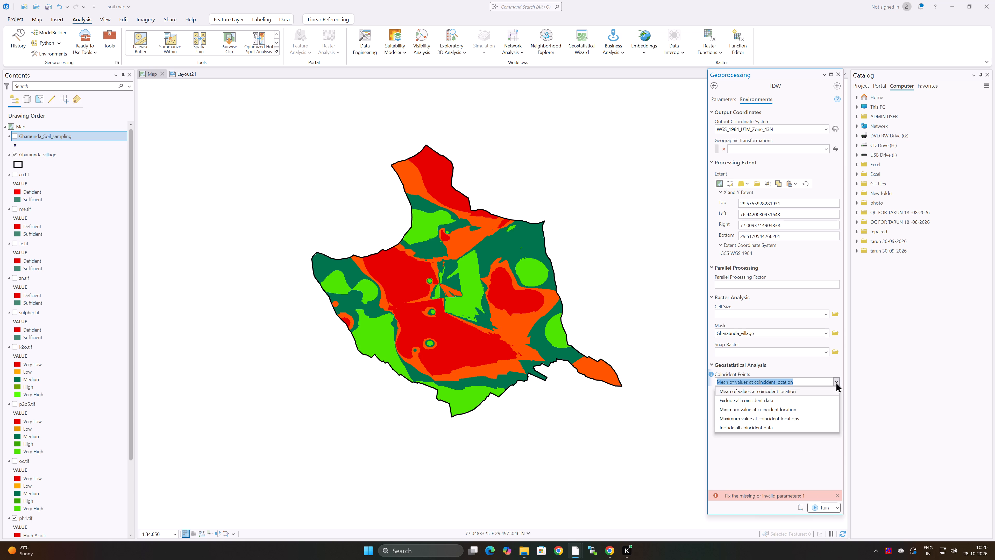
left_click(836, 382)
double_click(836, 382)
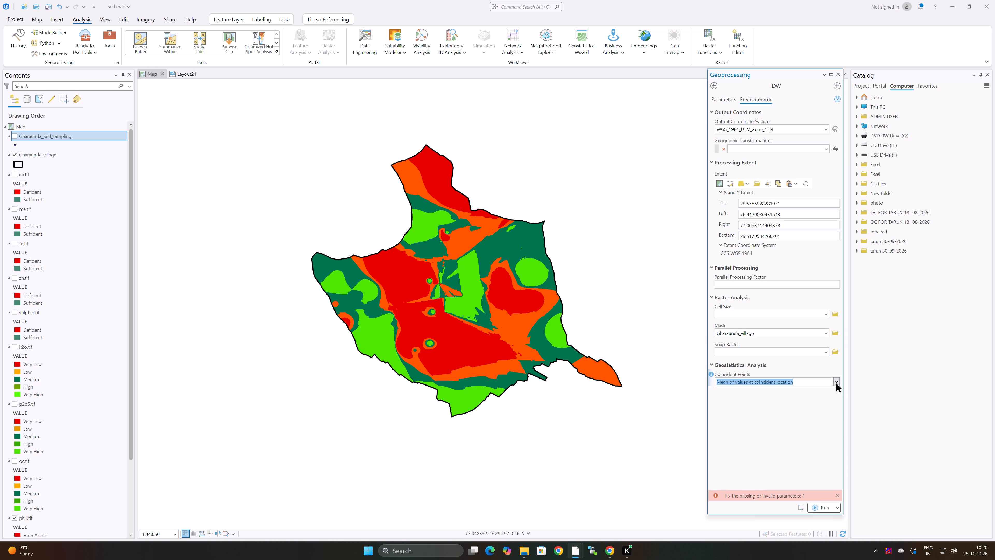
left_click(790, 419)
triple_click(819, 507)
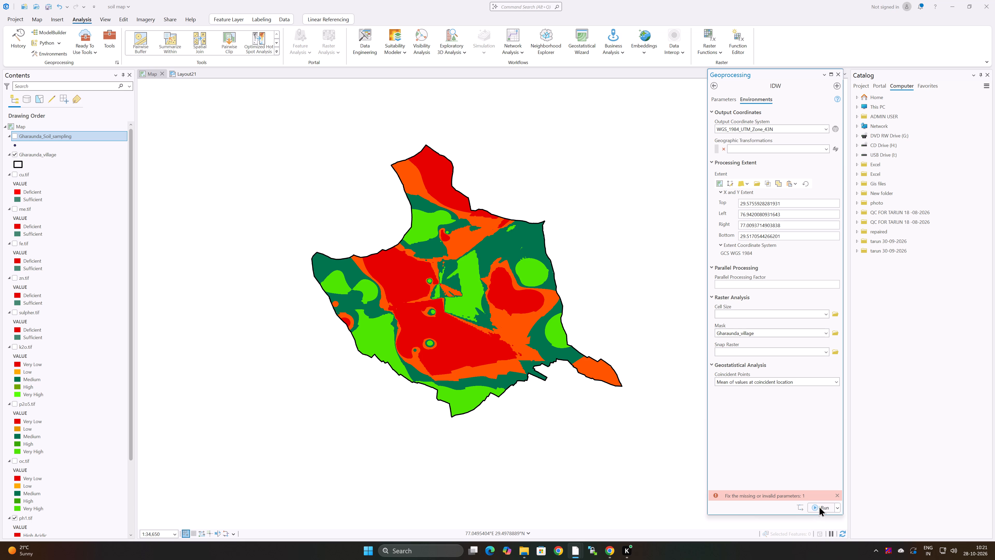
left_click(660, 341)
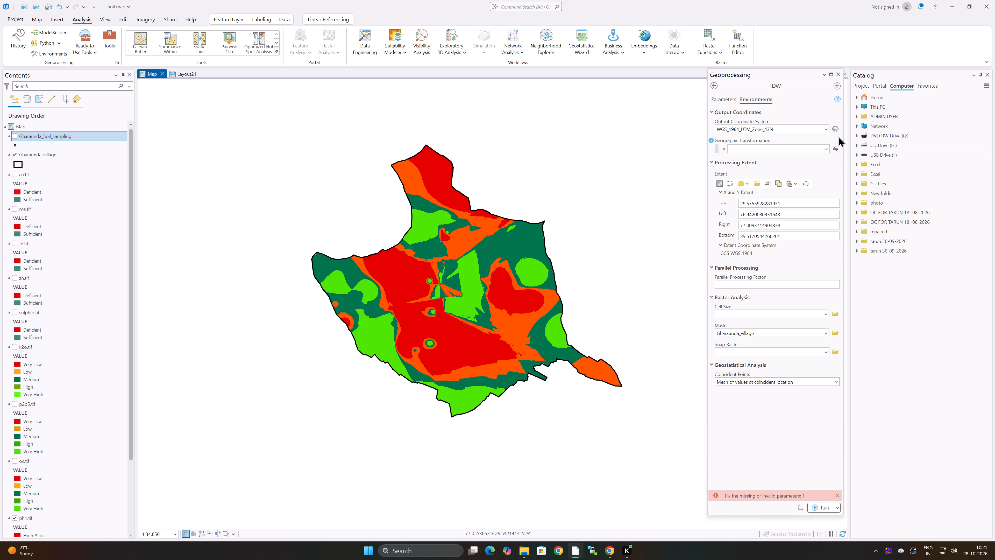
left_click(825, 148)
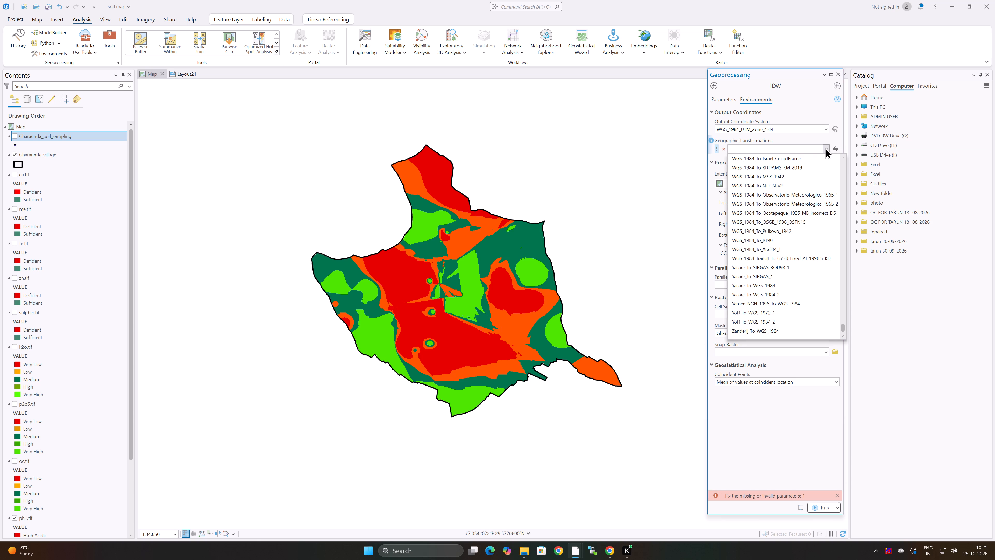
left_click(728, 97)
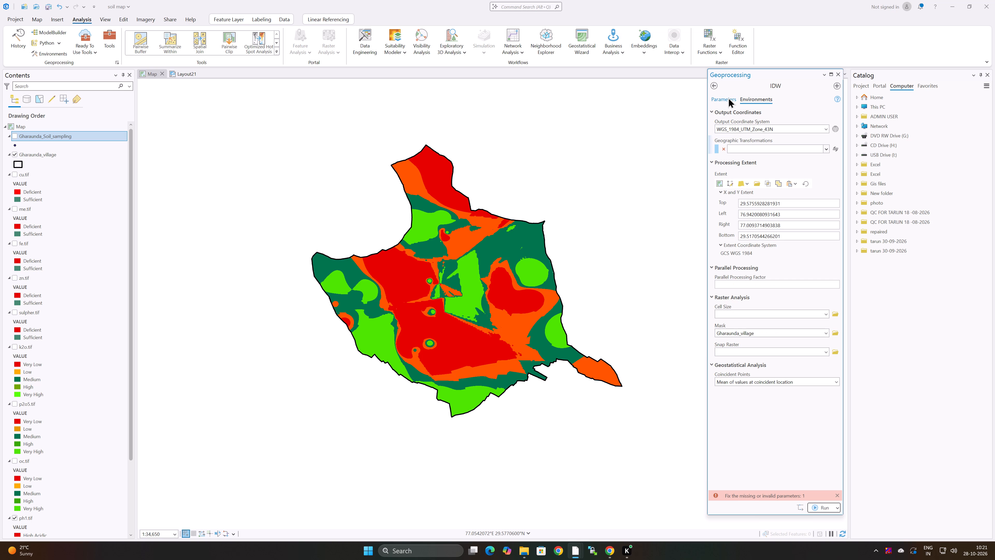
Examine the error on the output raster in the IDW parameters and try to run the tool again.
left_click(728, 97)
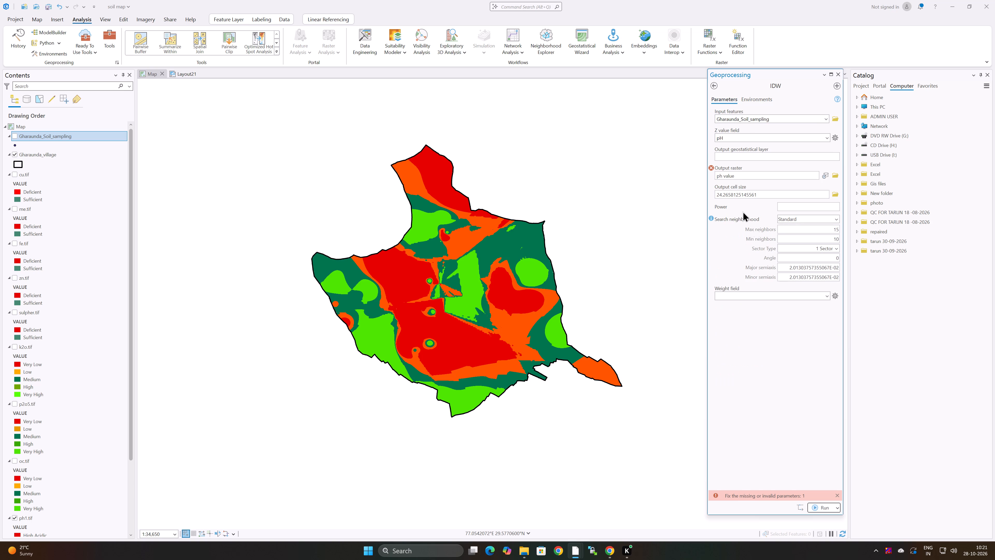
left_click(748, 173)
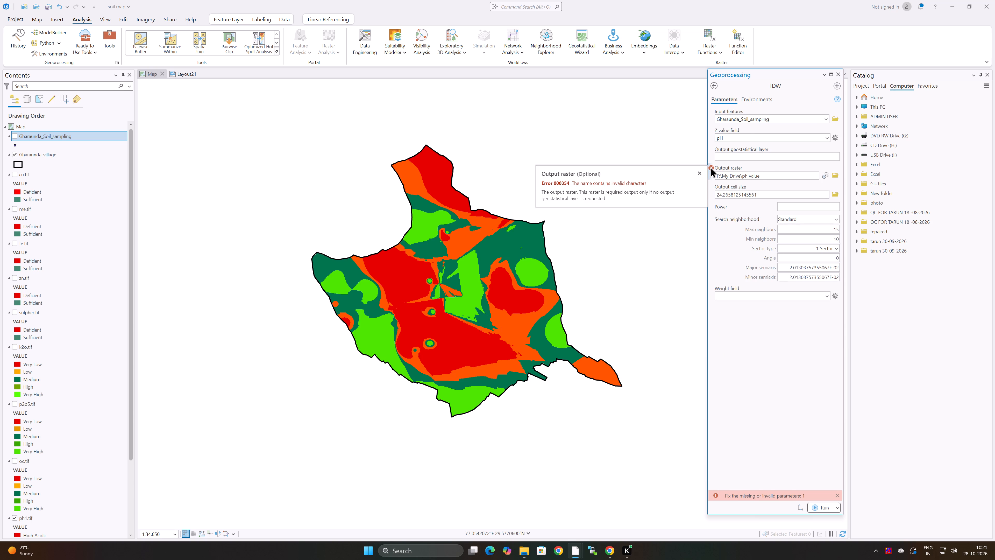
left_click(827, 508)
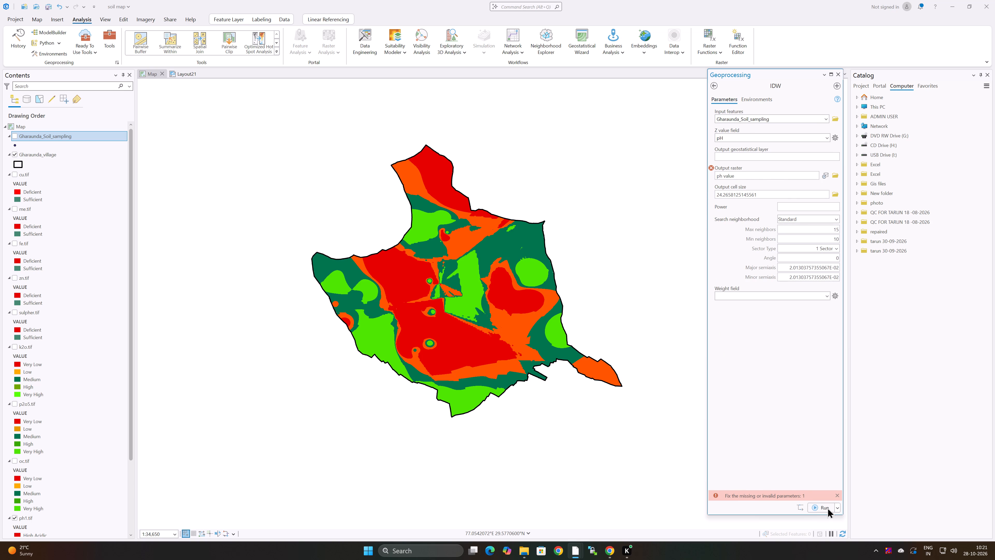
triple_click(827, 508)
left_click(827, 508)
Set the IDW weight field to pH and try to run the tool.
left_click(828, 297)
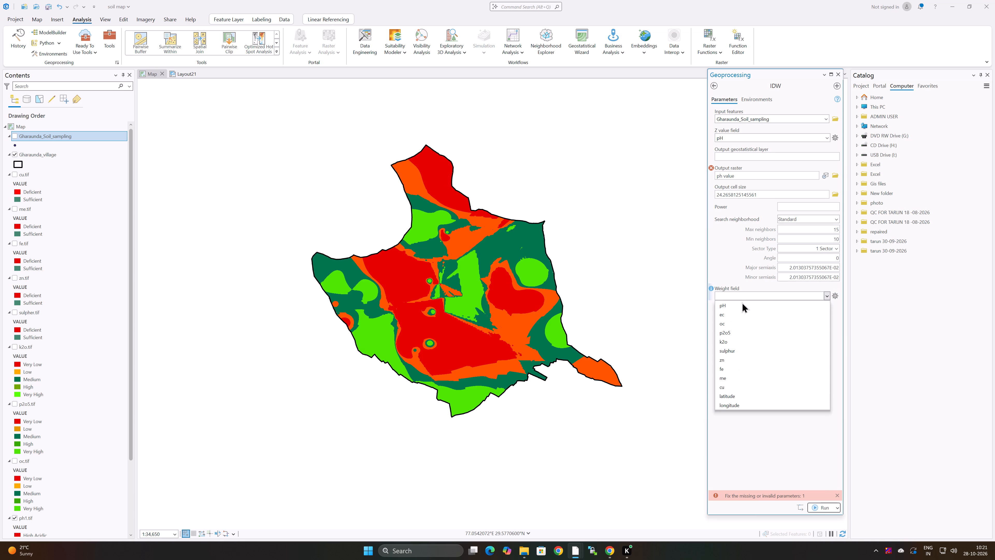
left_click(723, 304)
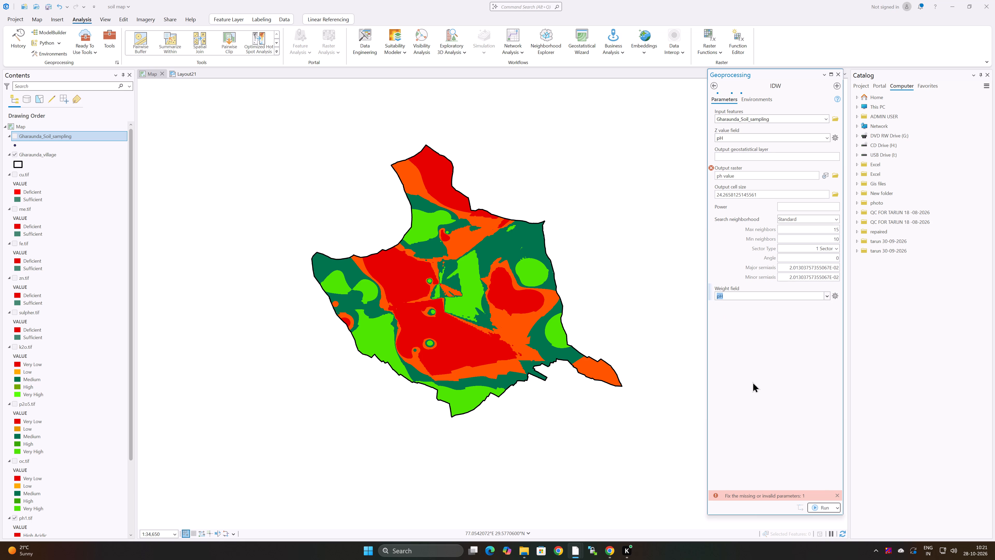
left_click(815, 508)
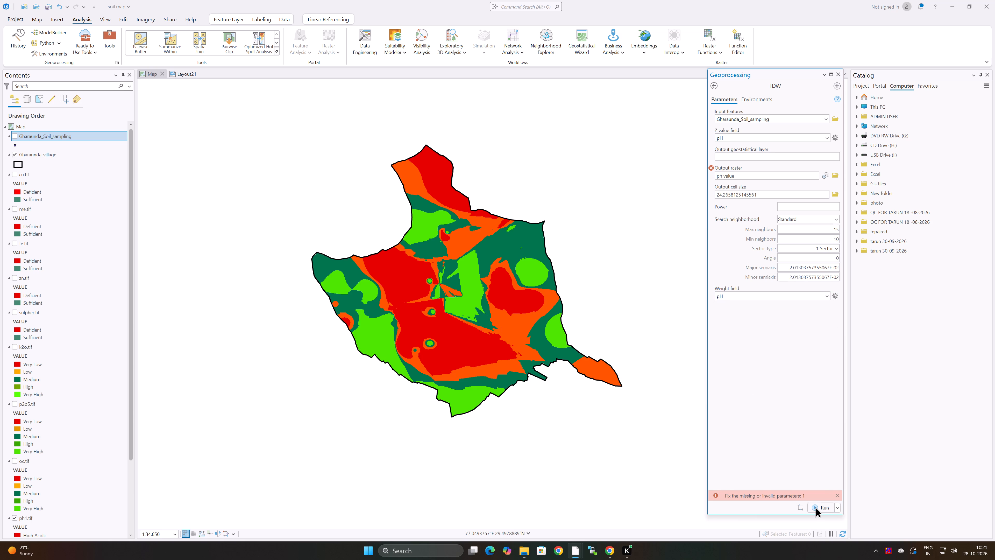
left_click(822, 503)
triple_click(821, 506)
triple_click(821, 506)
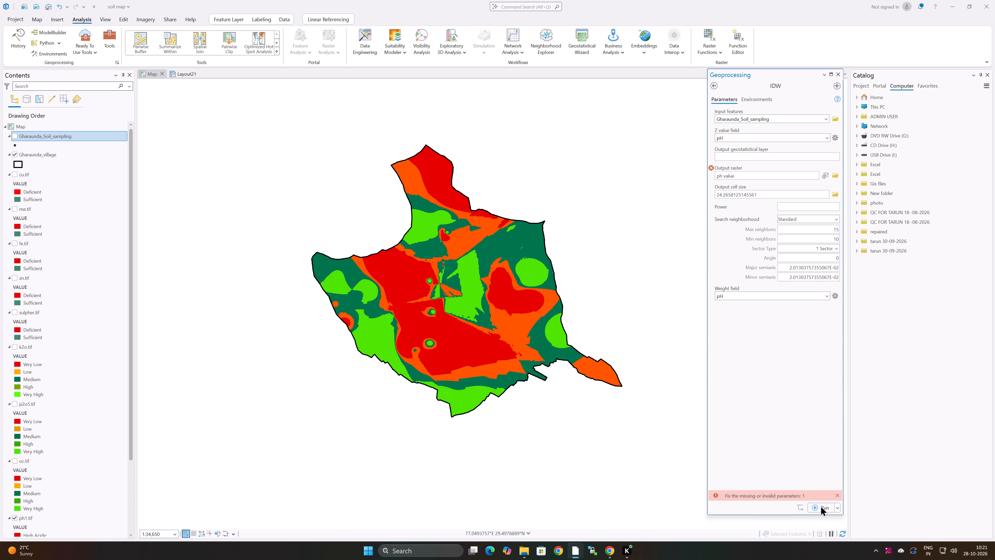
double_click(820, 506)
Name the IDW output geostatistical layer ph and try to run the tool.
left_click(771, 156)
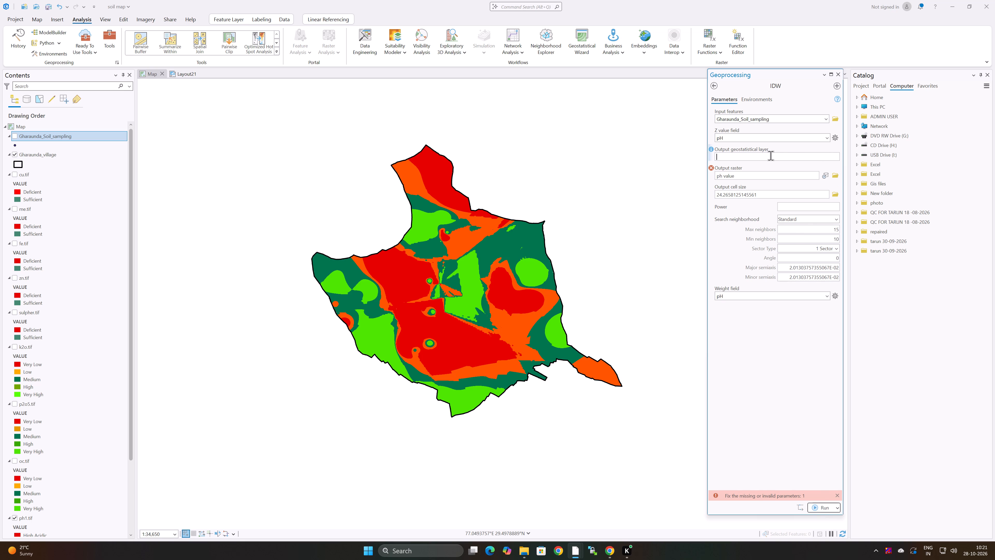
double_click(772, 156)
key("p")
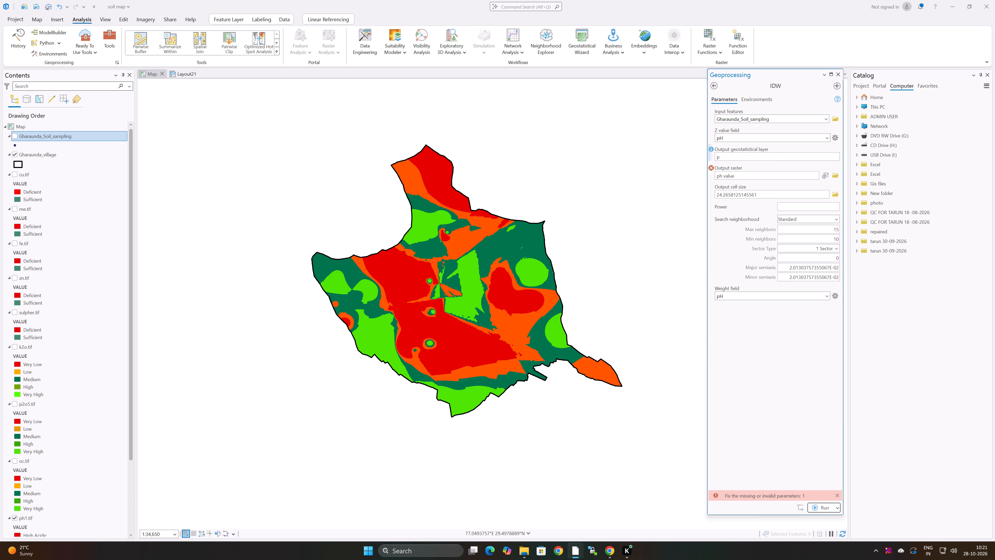
key("h")
left_click(776, 159)
left_click(837, 496)
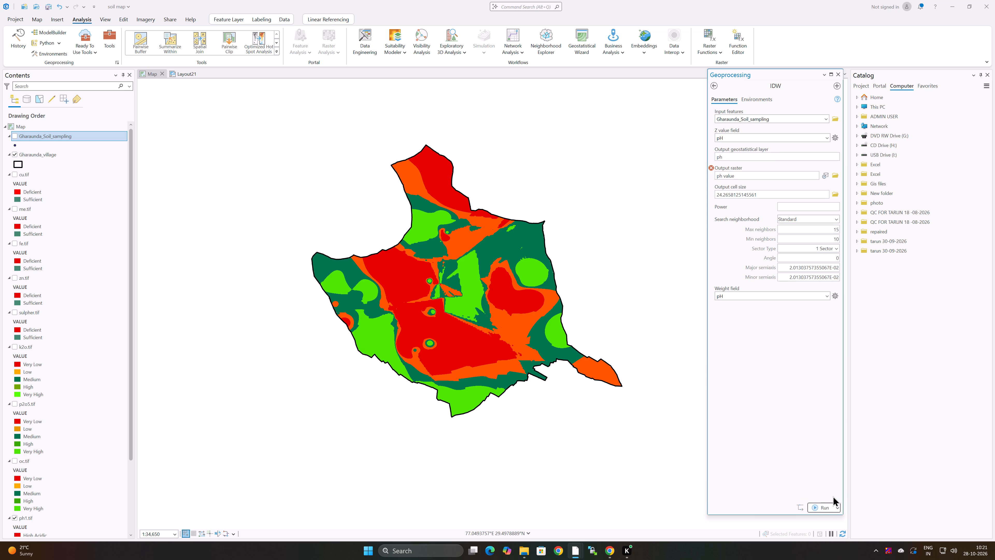
left_click(823, 509)
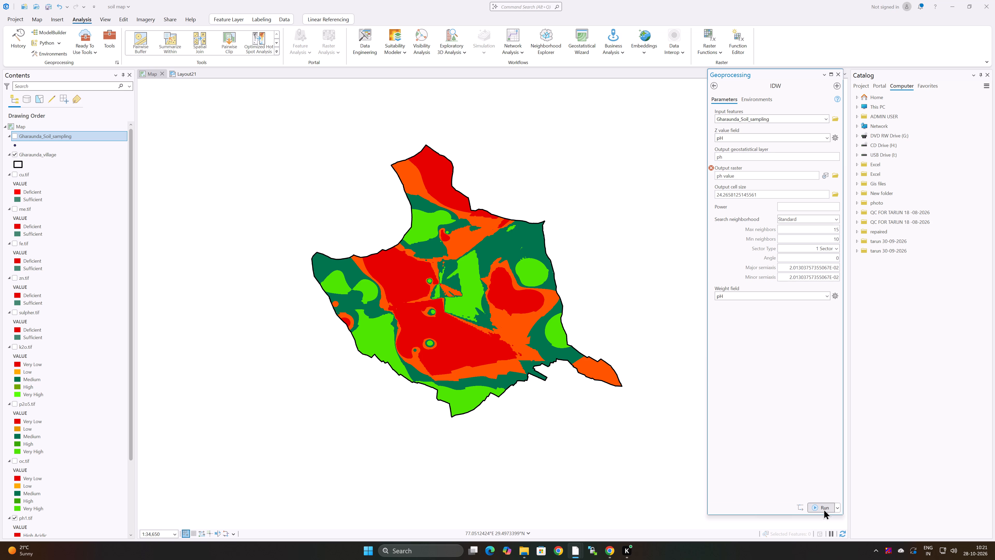
left_click(823, 509)
Set the IDW output raster to "ph value" in the Karnal Soil folder on drive D and try to run the tool.
left_click(742, 171)
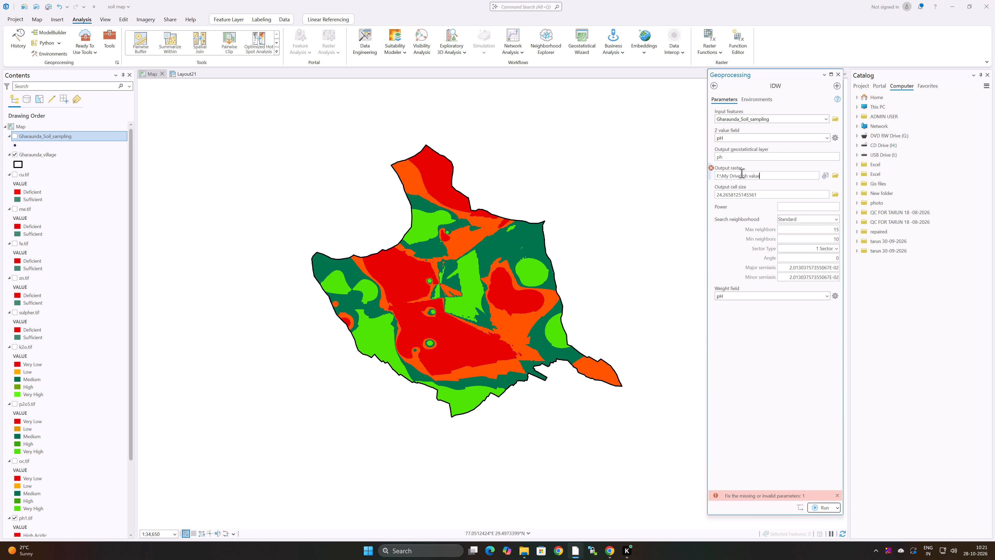
left_click(837, 176)
left_click(837, 176)
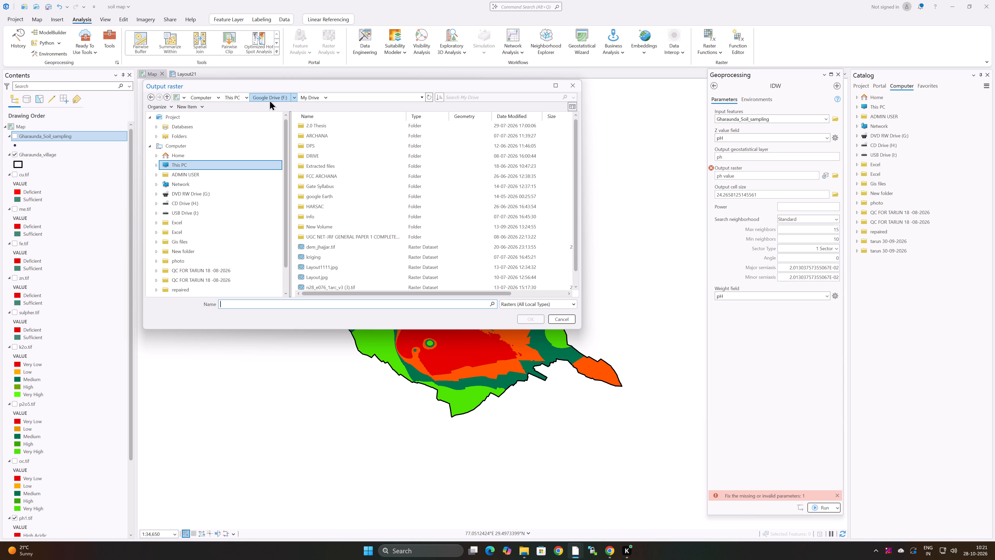
double_click(200, 164)
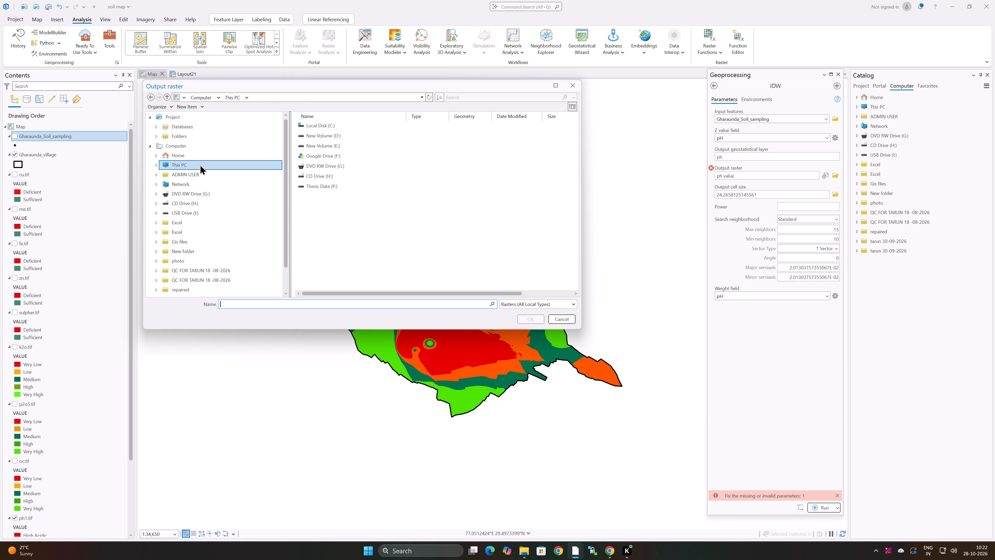
double_click(328, 134)
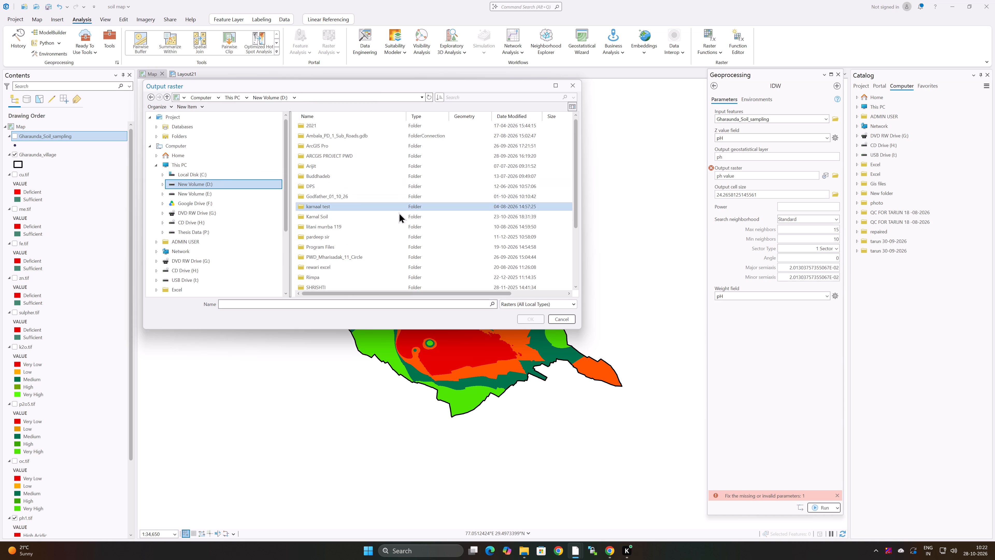
double_click(337, 216)
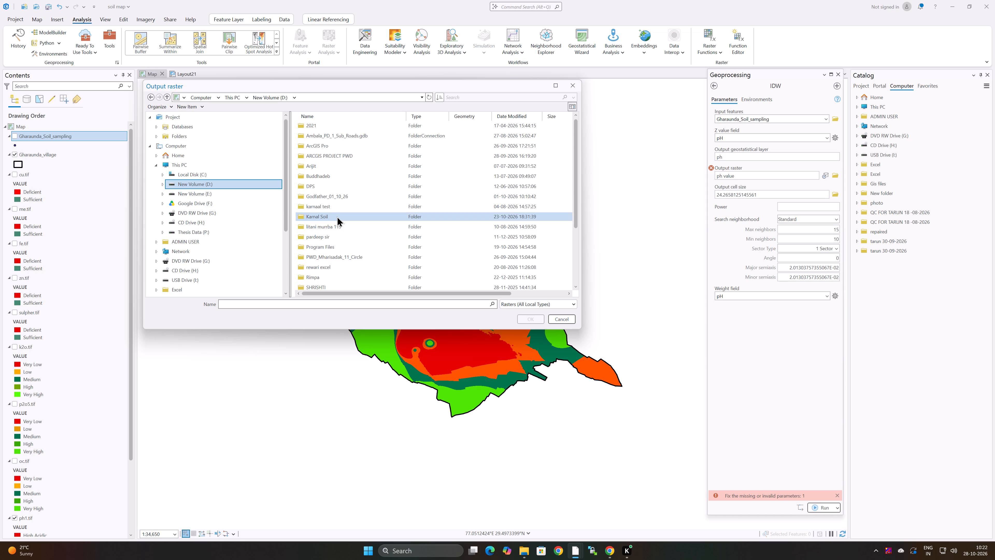
left_click(316, 305)
key("p")
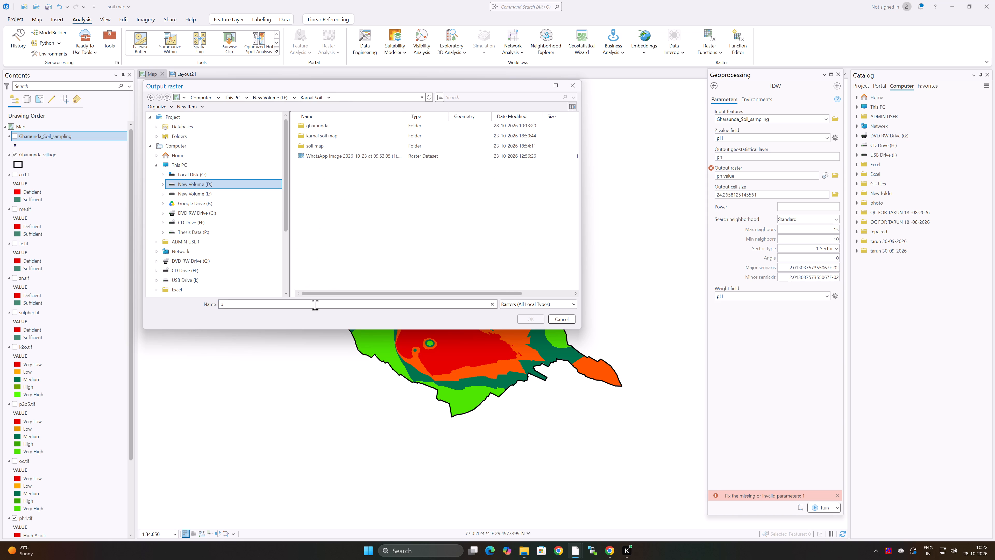
key("h")
key("space")
type("value")
left_click(531, 322)
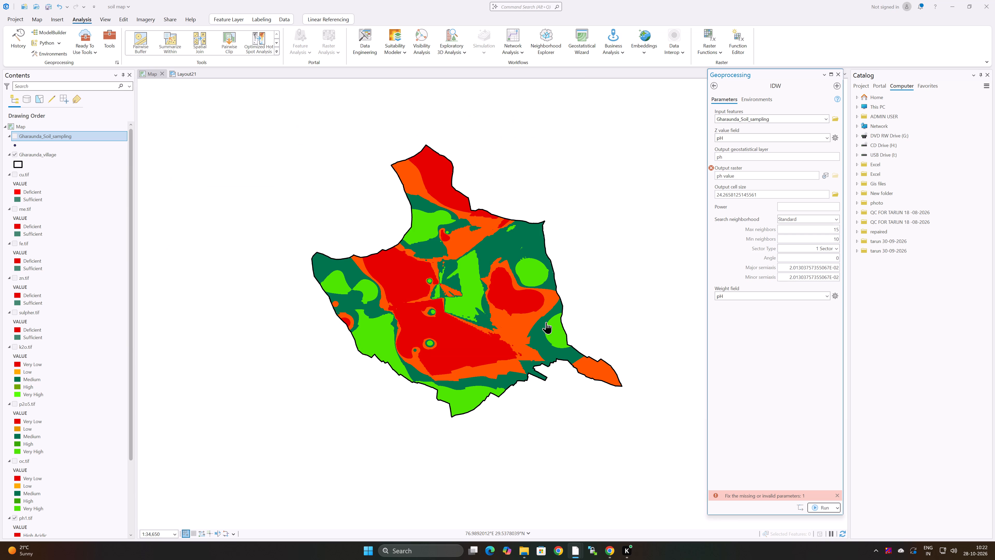
left_click(817, 506)
triple_click(818, 506)
Check the full path of the IDW output raster and try to run the tool again.
left_click(836, 495)
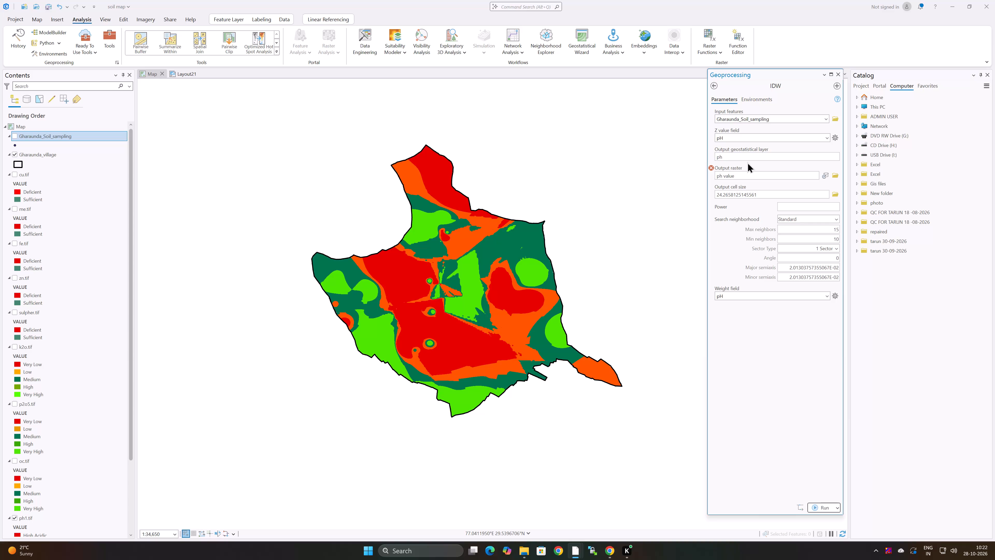
left_click(748, 158)
left_click_drag(747, 167, 745, 173)
left_click(744, 174)
left_click(825, 507)
left_click(825, 507)
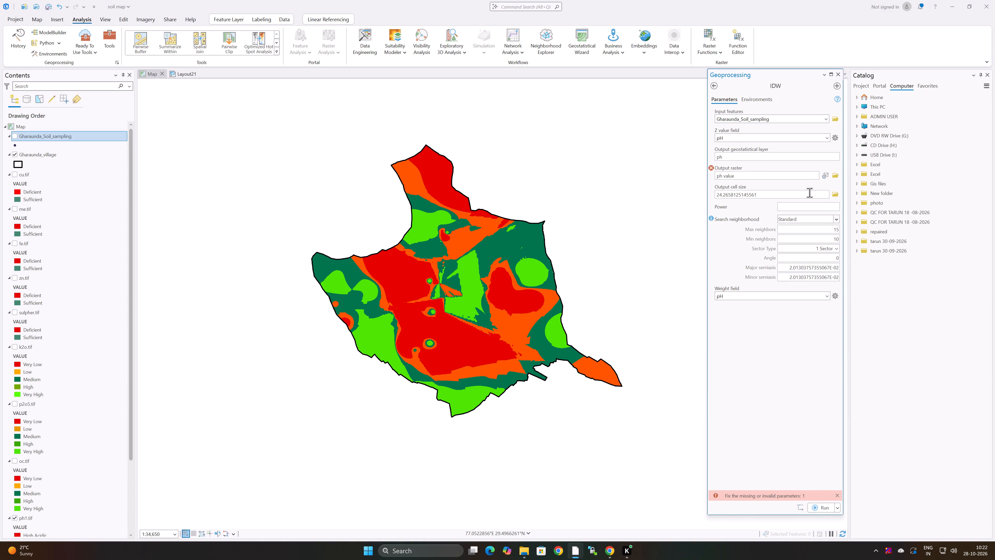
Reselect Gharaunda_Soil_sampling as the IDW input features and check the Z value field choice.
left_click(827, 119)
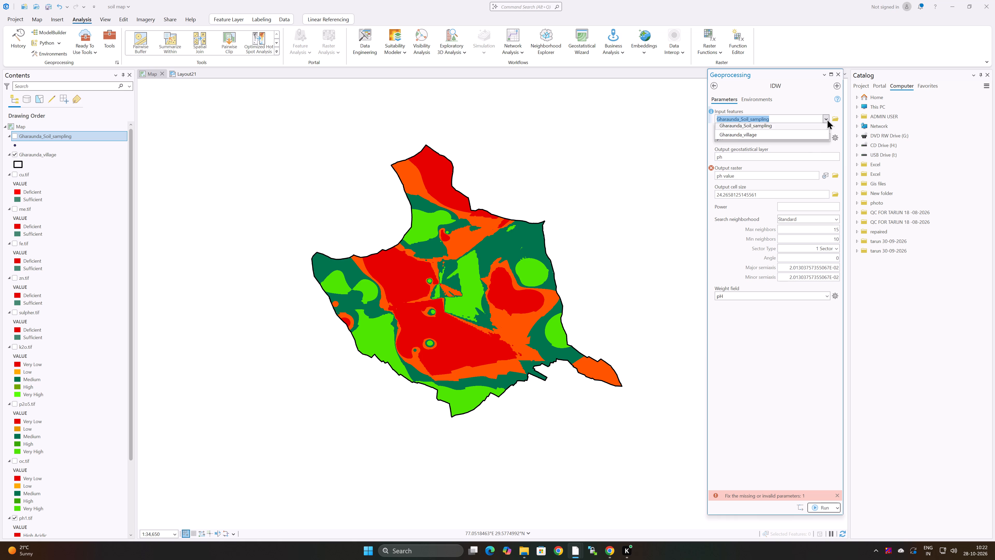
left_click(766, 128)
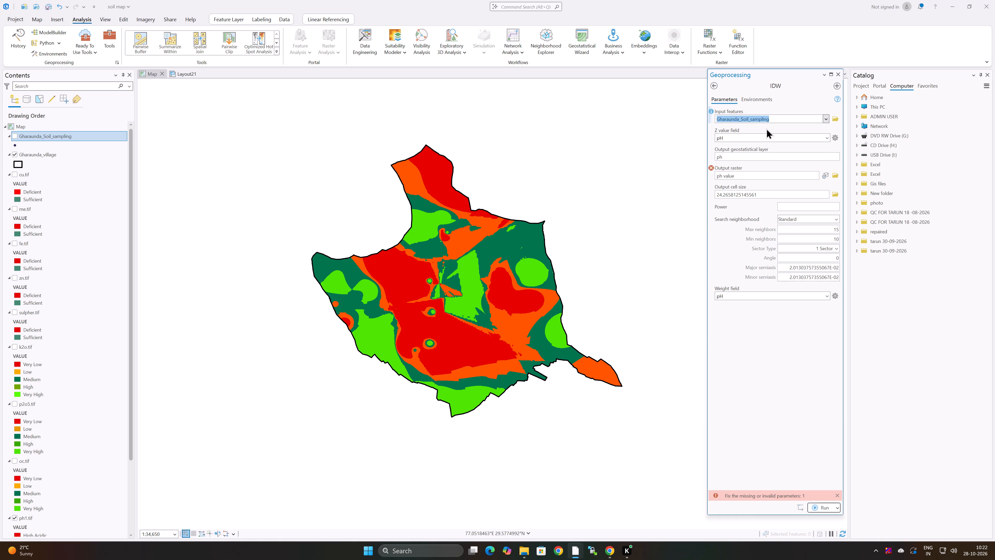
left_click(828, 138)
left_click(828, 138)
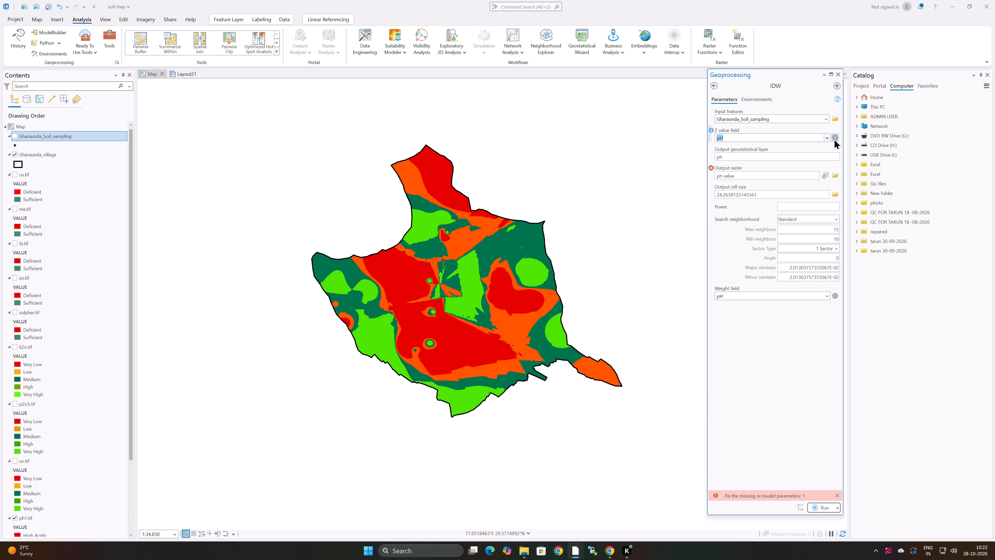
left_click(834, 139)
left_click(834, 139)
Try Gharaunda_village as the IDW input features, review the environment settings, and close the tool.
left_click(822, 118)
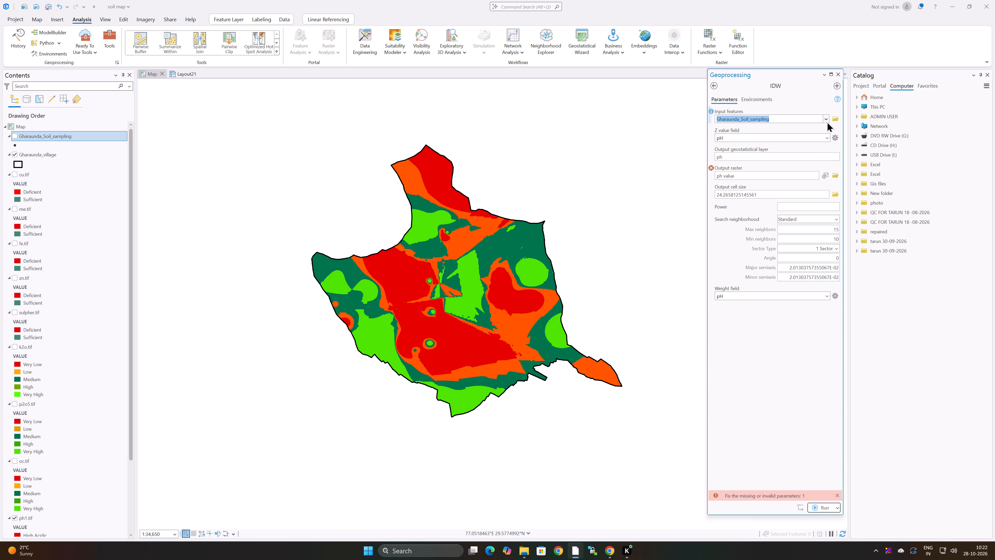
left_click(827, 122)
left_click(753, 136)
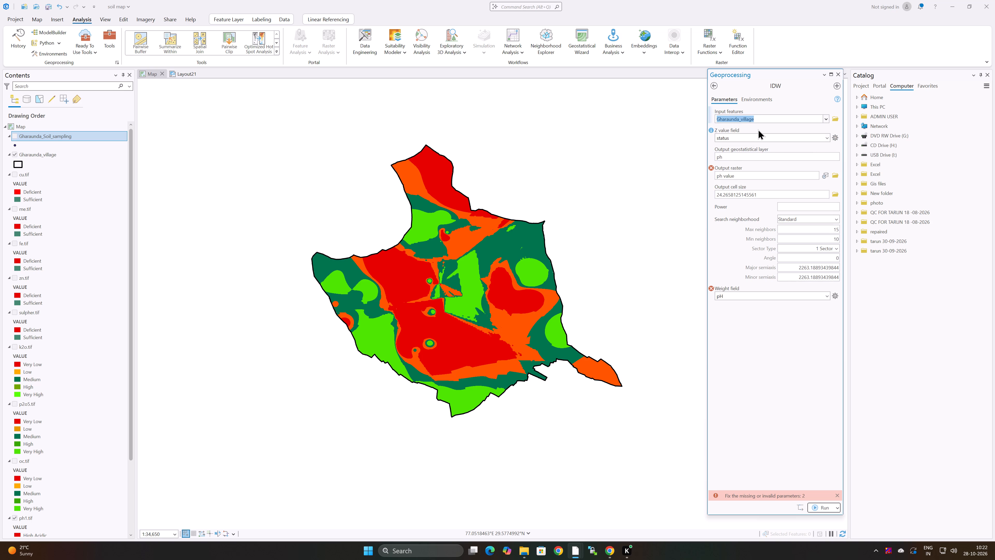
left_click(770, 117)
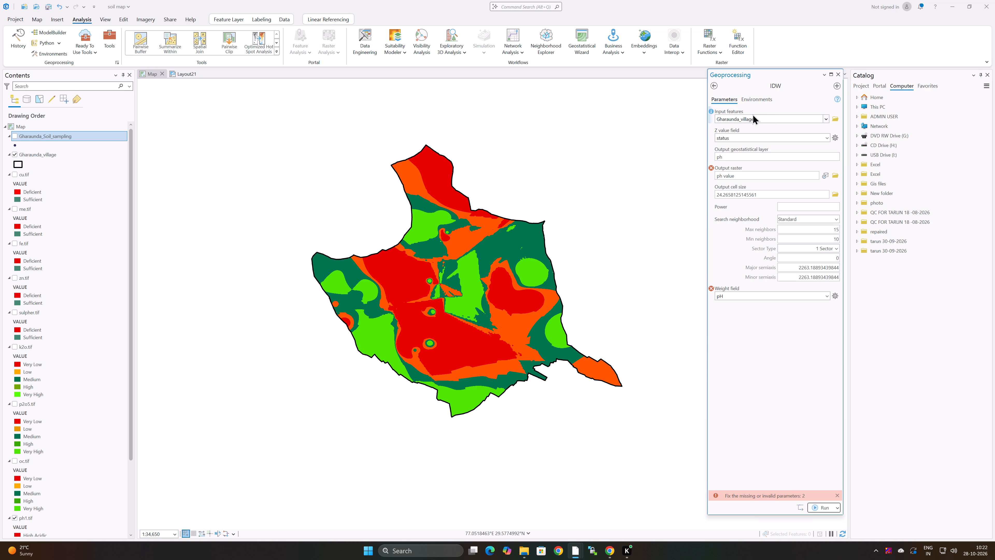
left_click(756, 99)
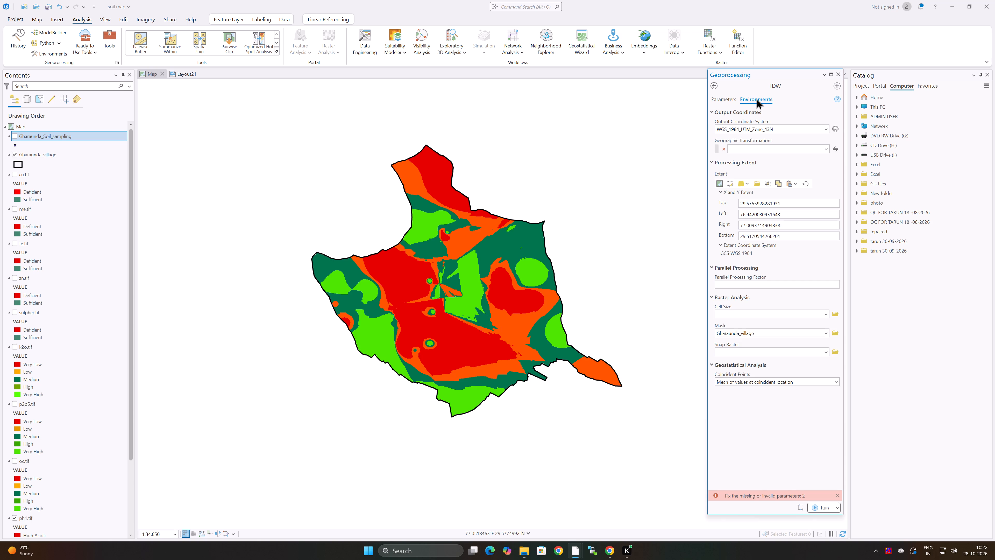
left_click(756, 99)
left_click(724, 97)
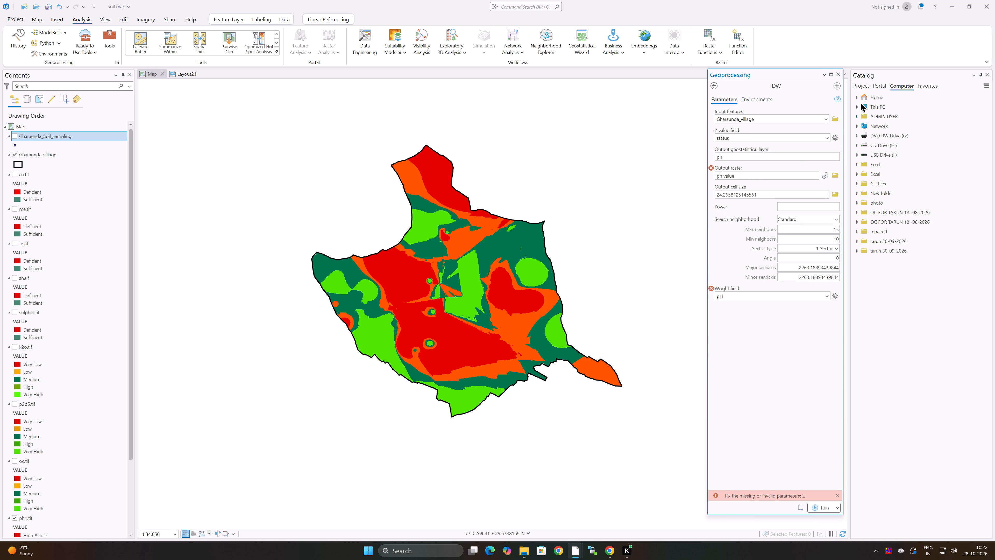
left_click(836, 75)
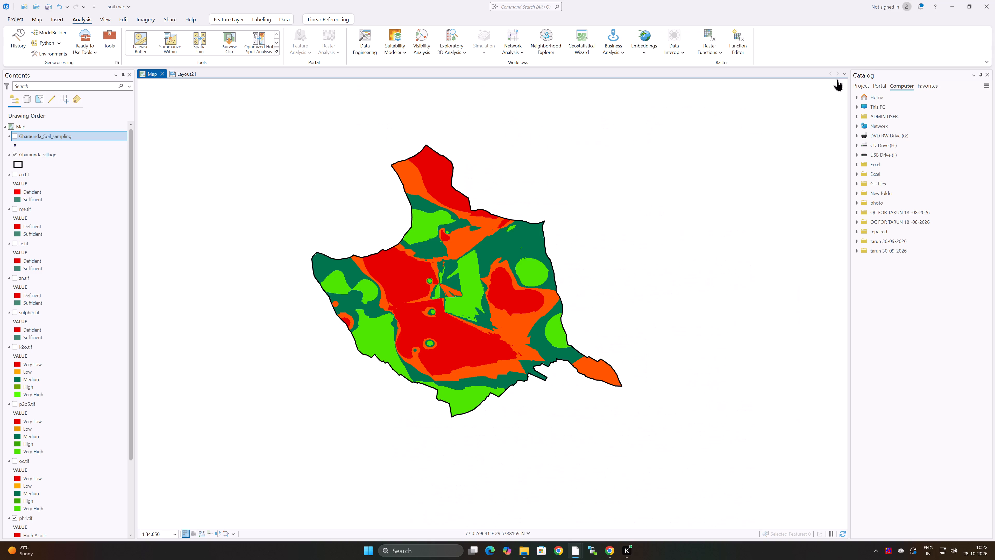
Reopen the Geostatistical Analyst Interpolation toolset and turn on the Gharaunda_Soil_sampling layer in the map.
left_click(112, 43)
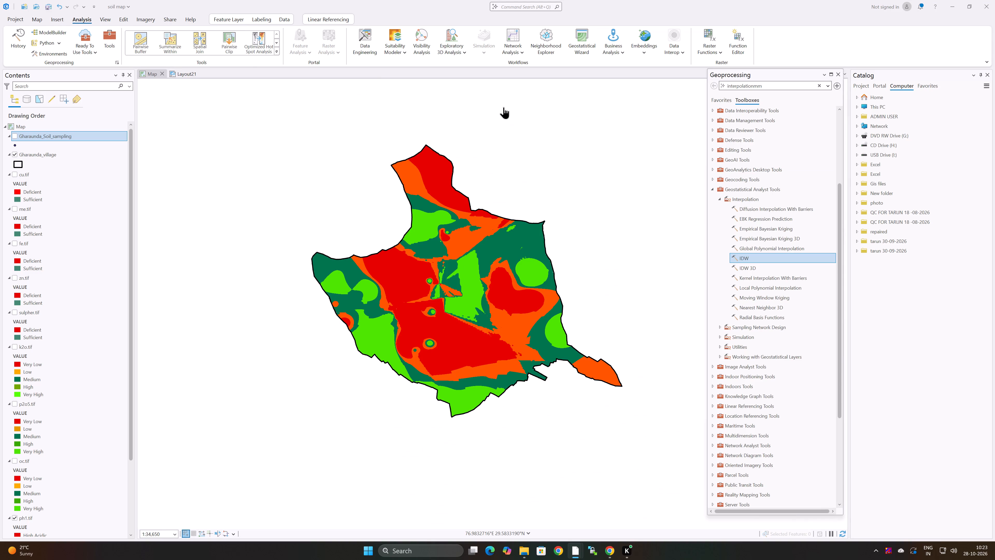
left_click(745, 200)
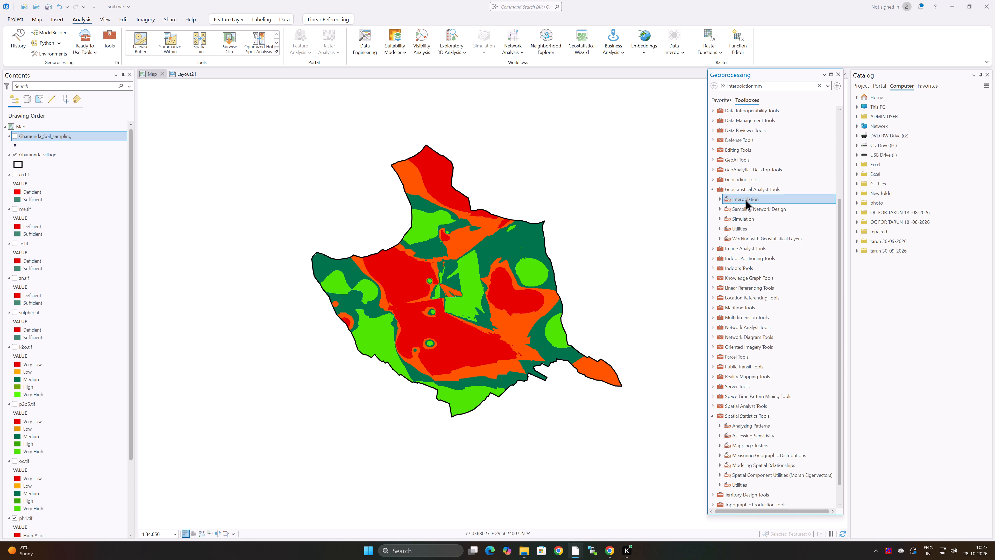
left_click(720, 198)
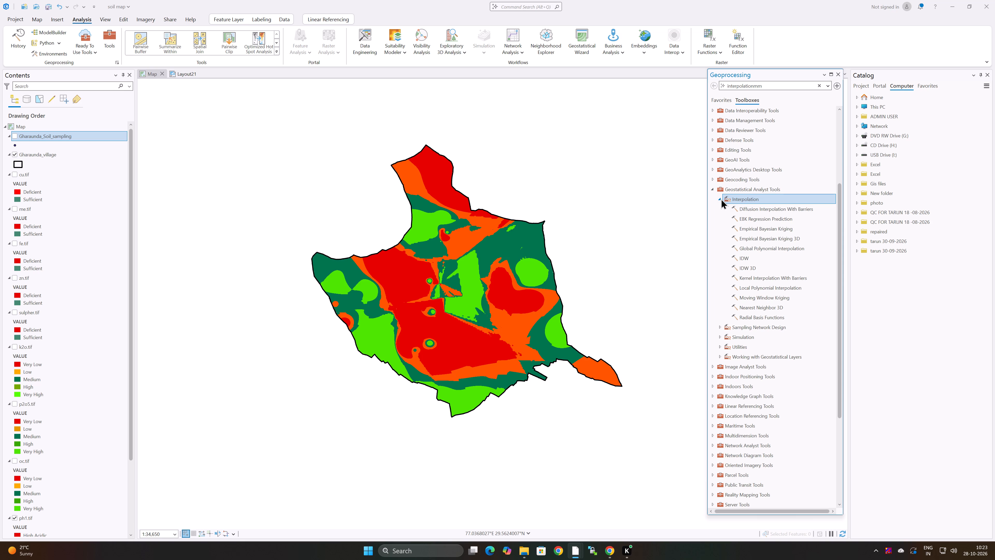
left_click(16, 136)
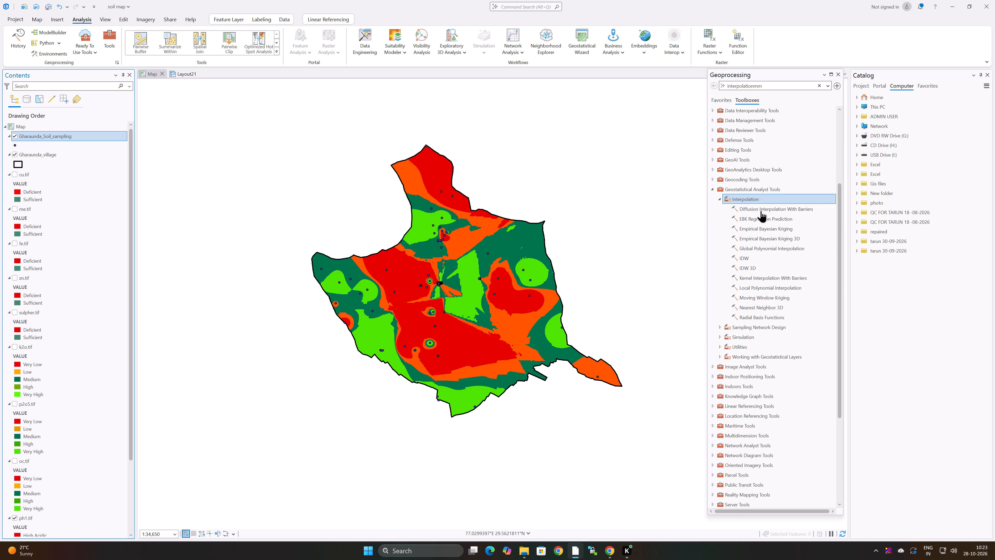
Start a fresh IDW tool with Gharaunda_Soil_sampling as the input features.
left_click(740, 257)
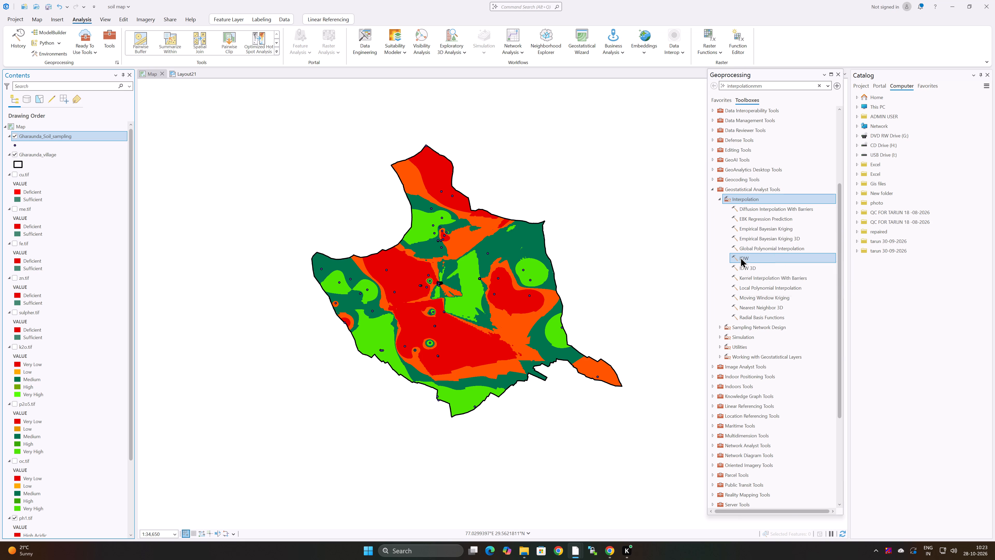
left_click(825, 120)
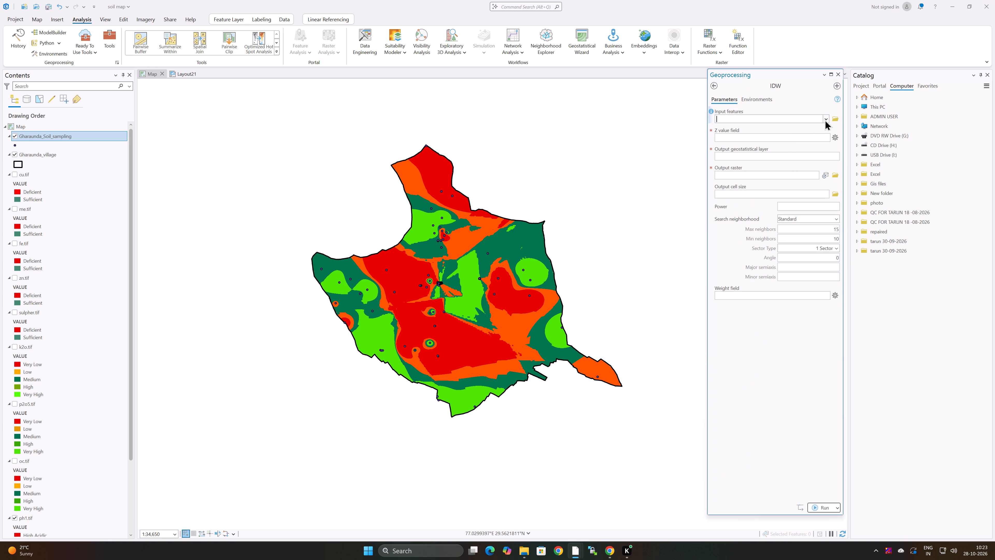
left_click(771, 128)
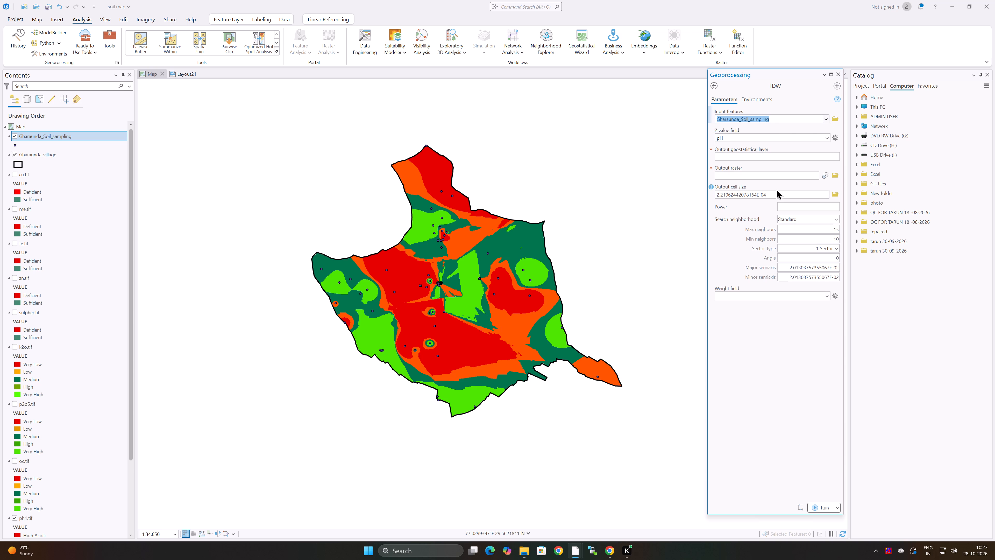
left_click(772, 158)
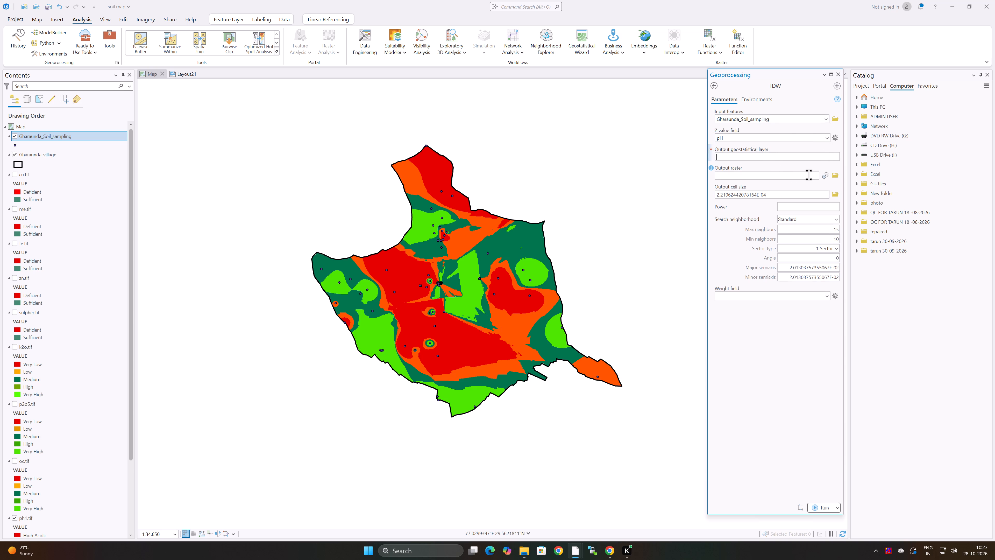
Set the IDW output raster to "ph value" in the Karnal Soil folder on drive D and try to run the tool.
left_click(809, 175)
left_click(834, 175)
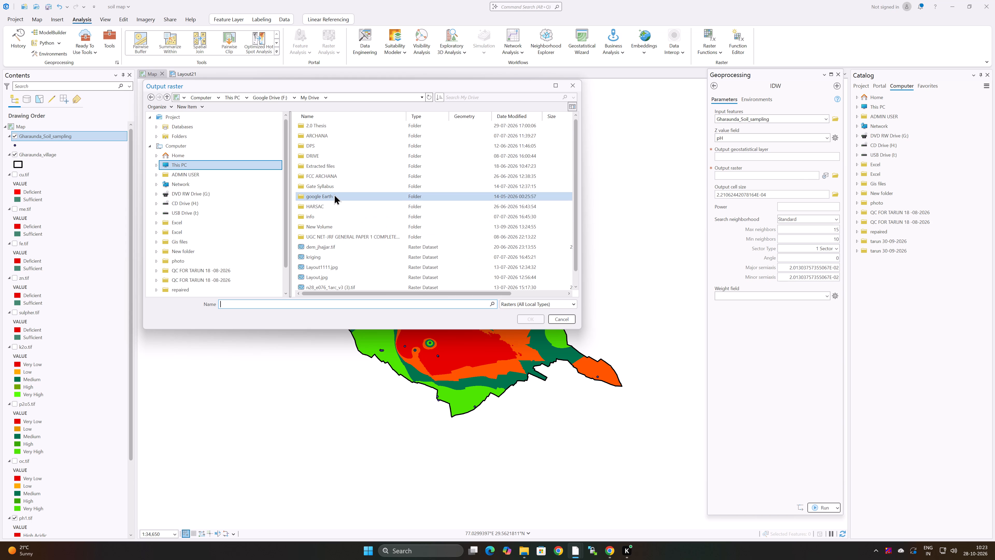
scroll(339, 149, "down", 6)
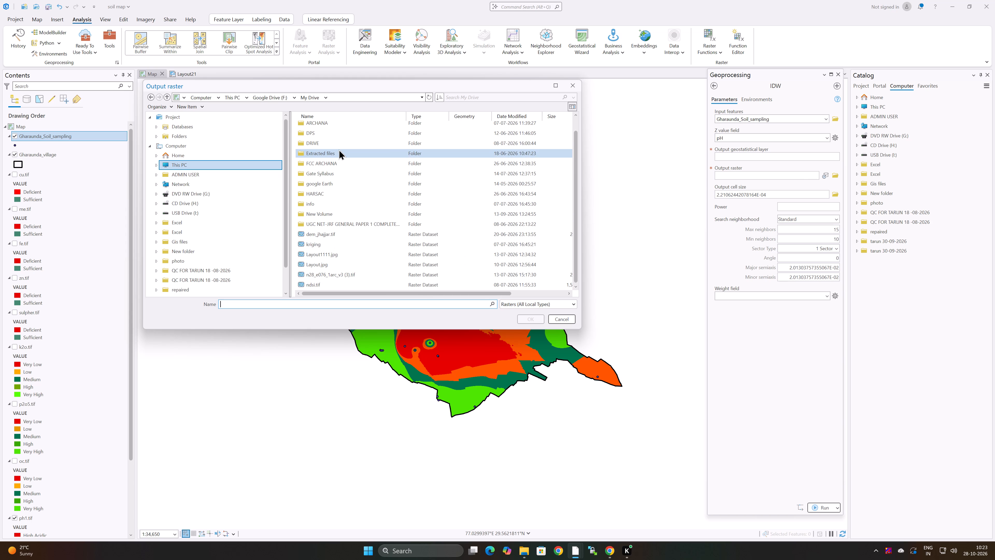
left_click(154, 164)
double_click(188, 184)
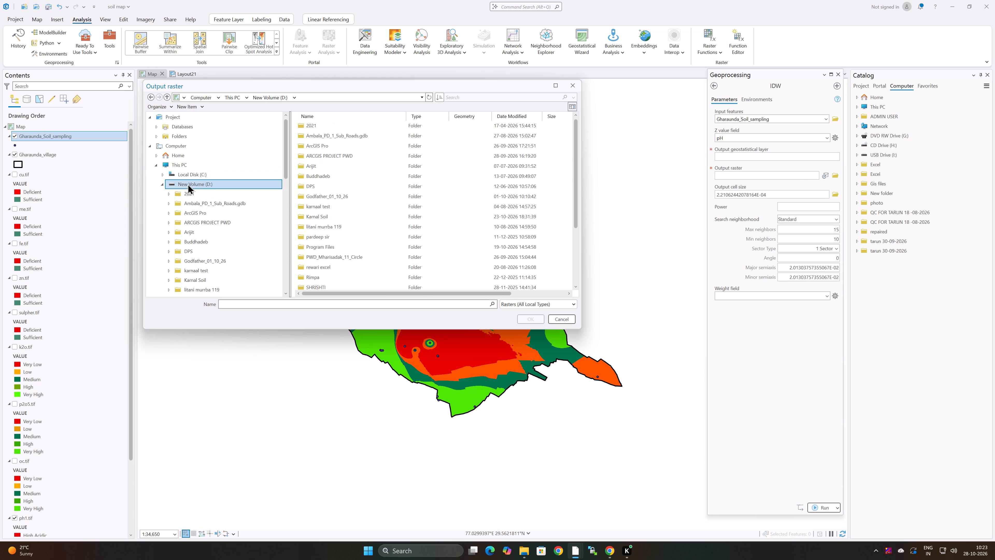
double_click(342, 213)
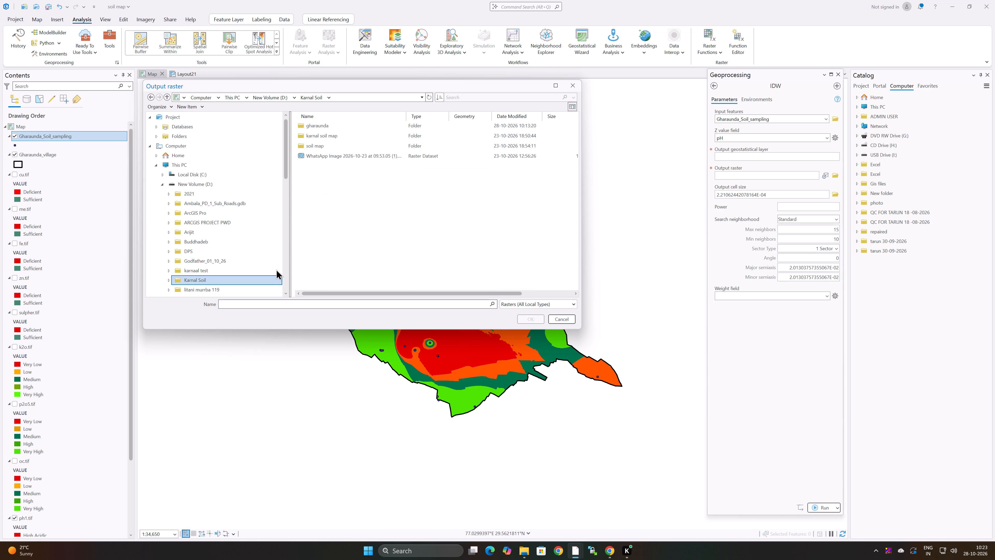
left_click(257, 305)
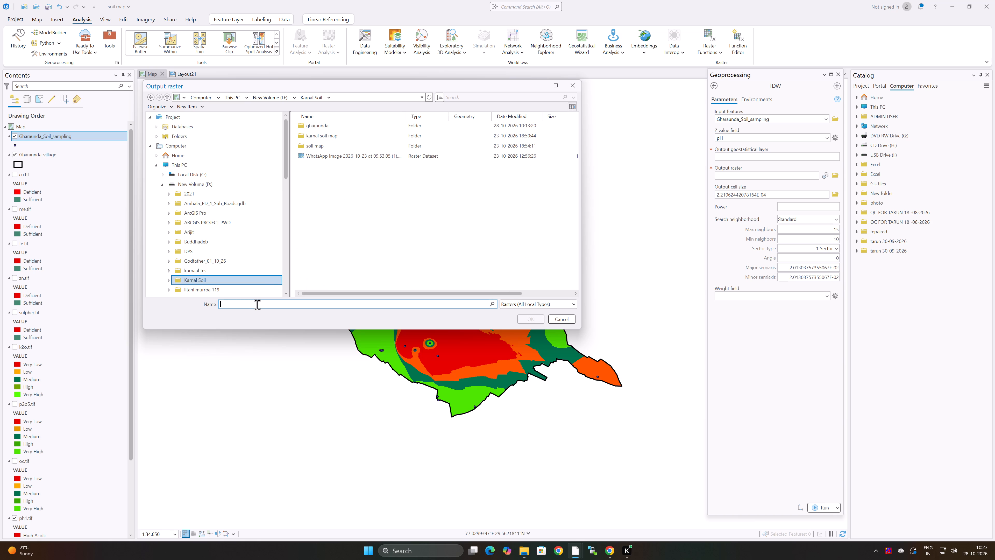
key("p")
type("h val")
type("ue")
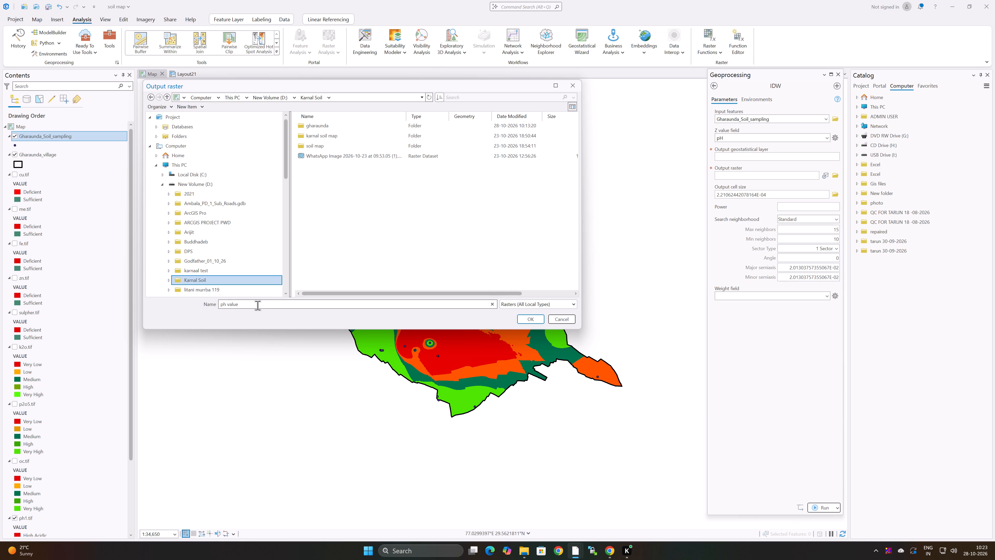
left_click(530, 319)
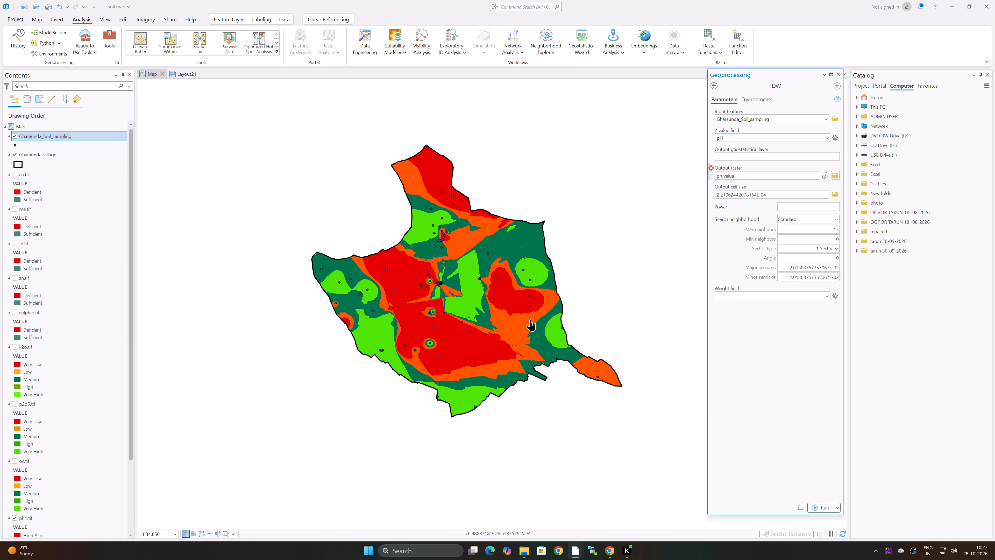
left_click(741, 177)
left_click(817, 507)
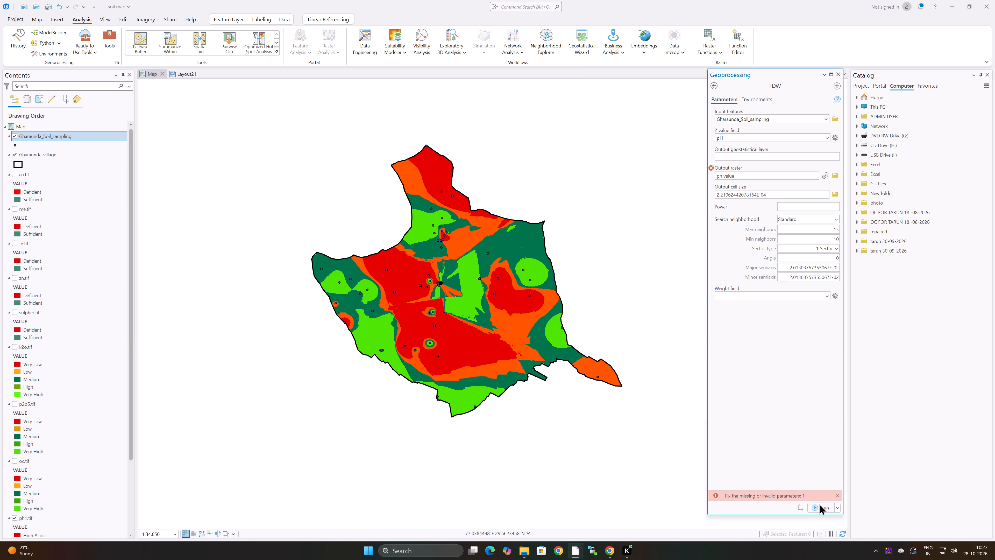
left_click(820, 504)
Examine the output raster's full path and its error details, and close the IDW tool.
left_click(749, 176)
left_click(711, 168)
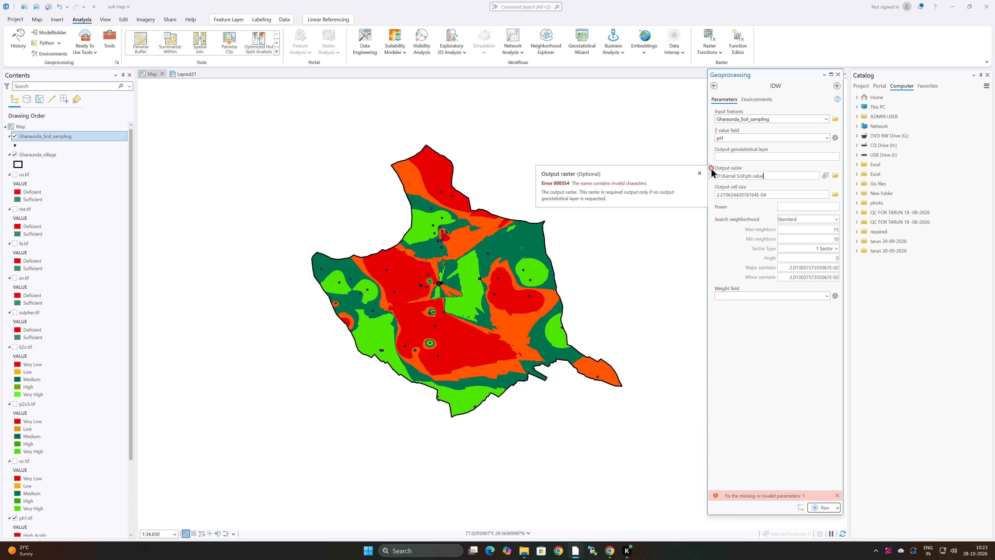
left_click(838, 177)
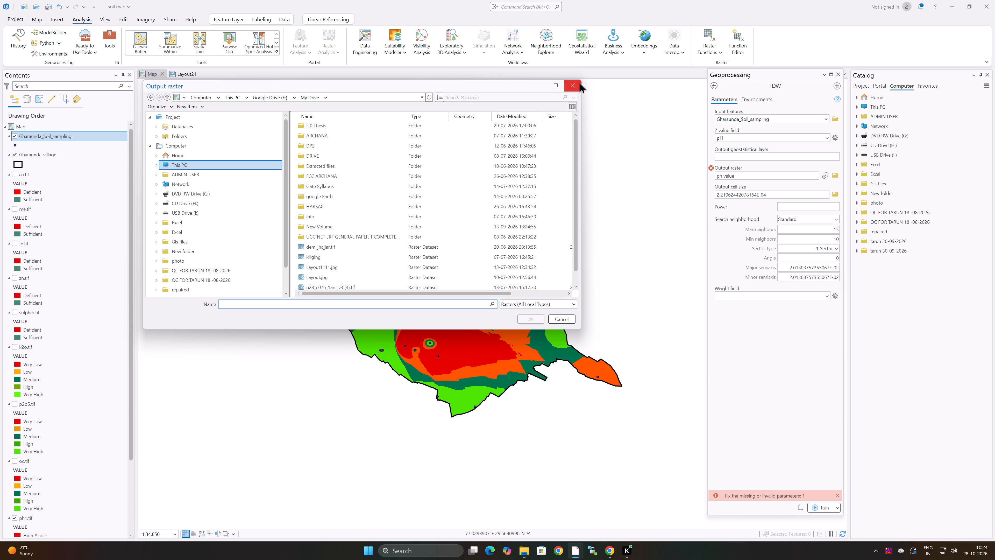
left_click(574, 85)
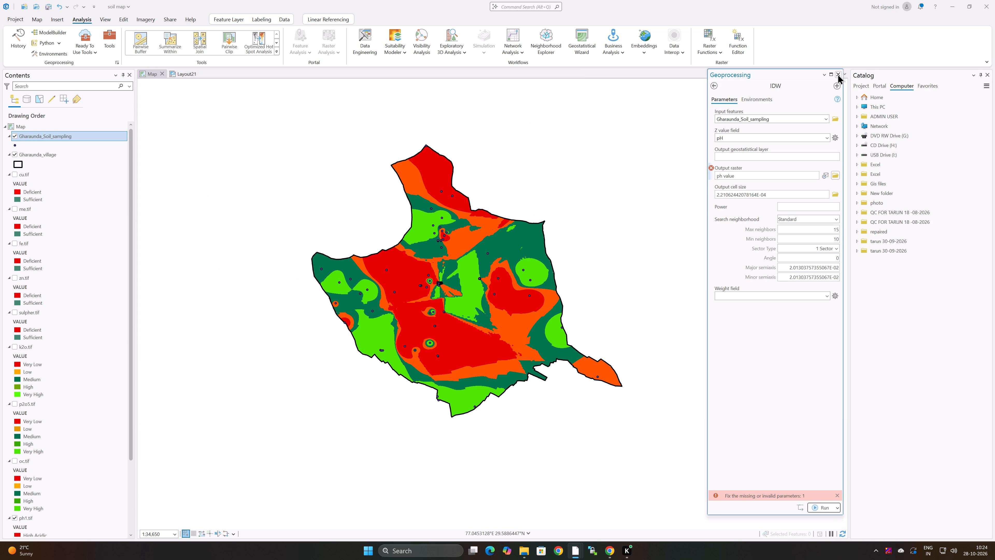
left_click(837, 74)
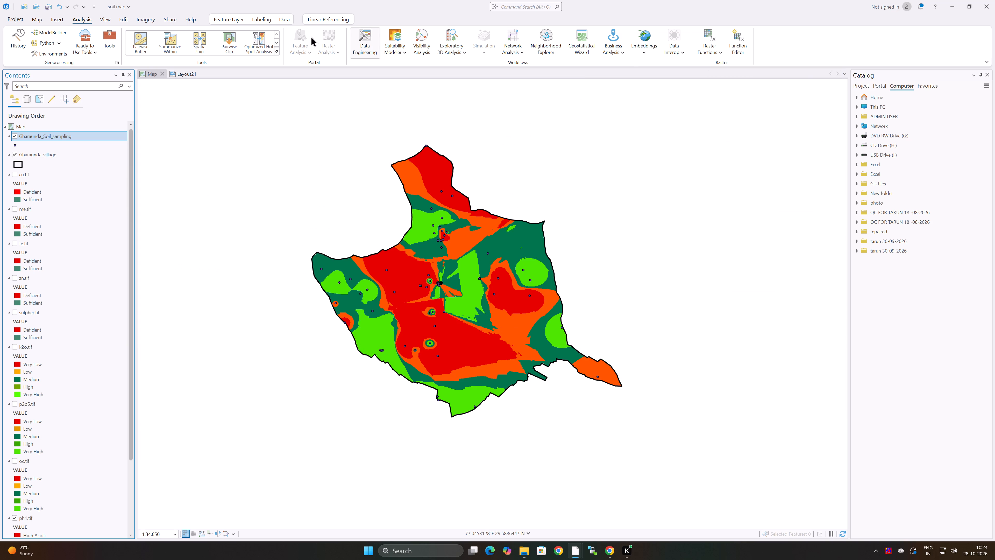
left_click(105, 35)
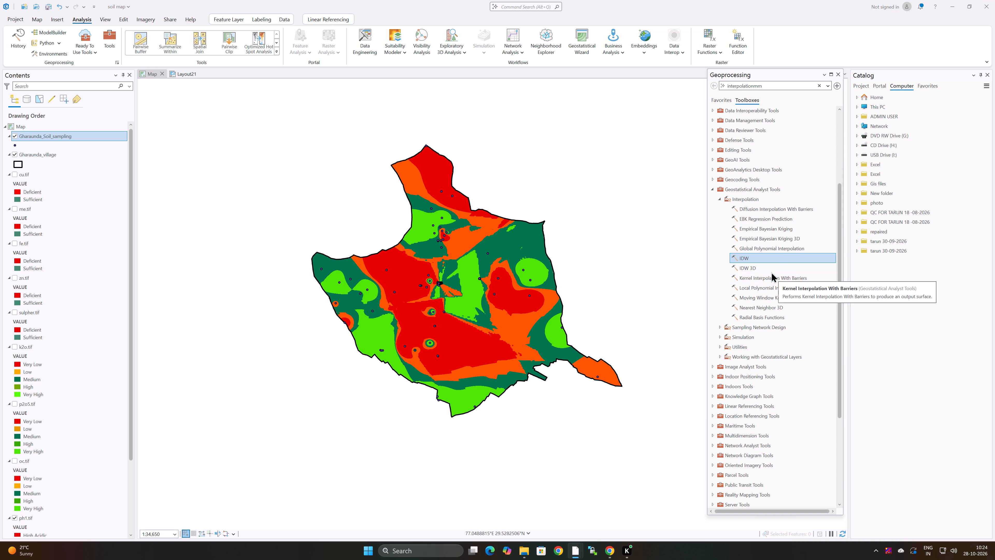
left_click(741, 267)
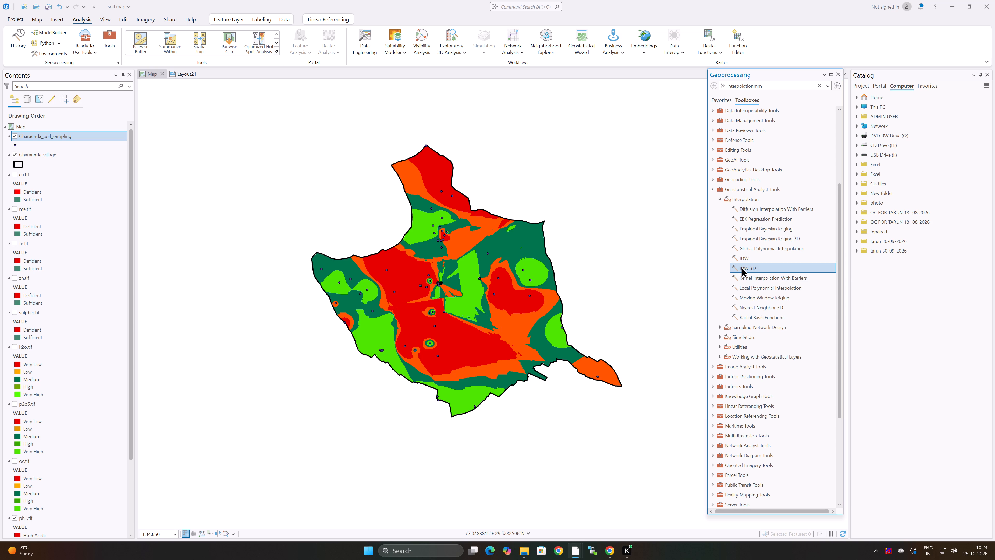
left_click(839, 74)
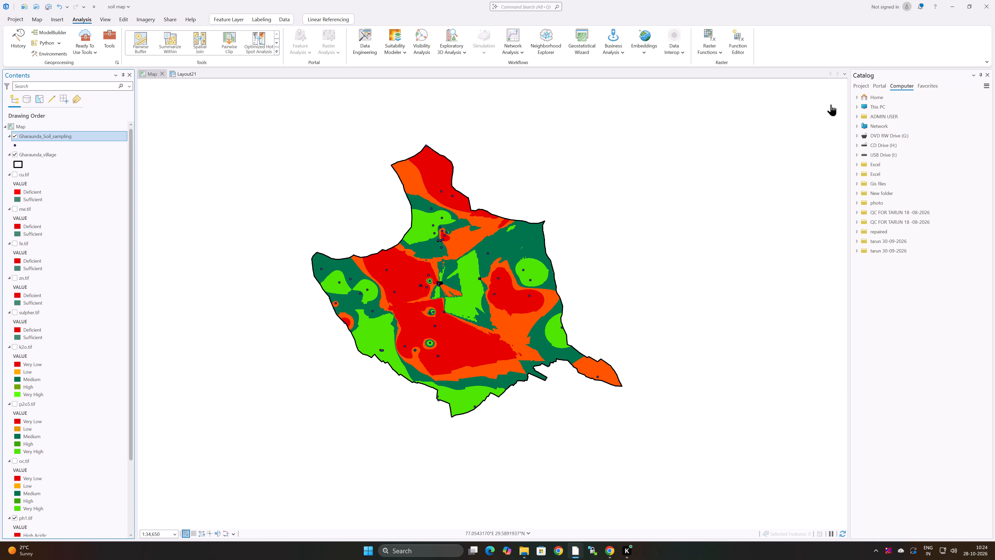
Open the geoprocessing toolboxes and look through the Interpolation toolset under Image Analyst Tools.
left_click(109, 39)
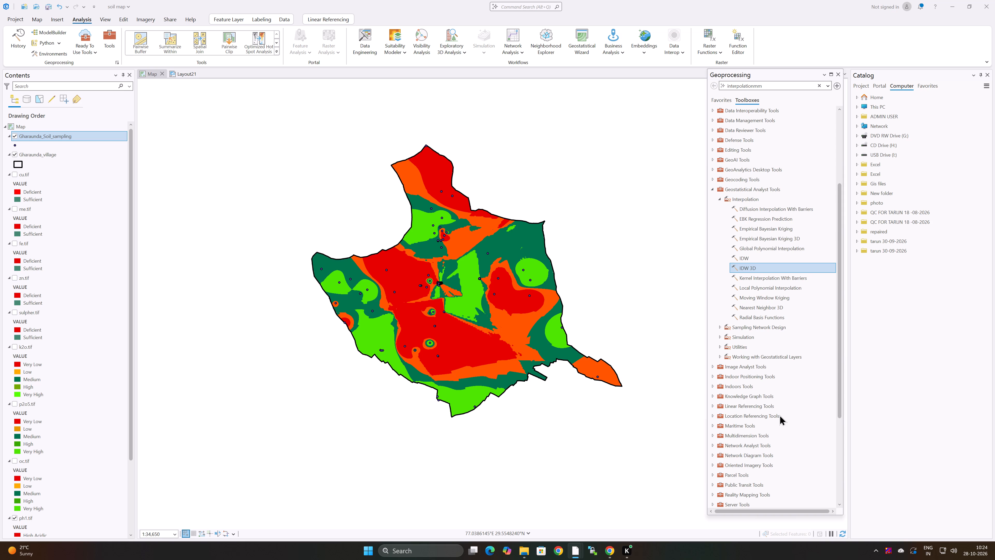
left_click(712, 367)
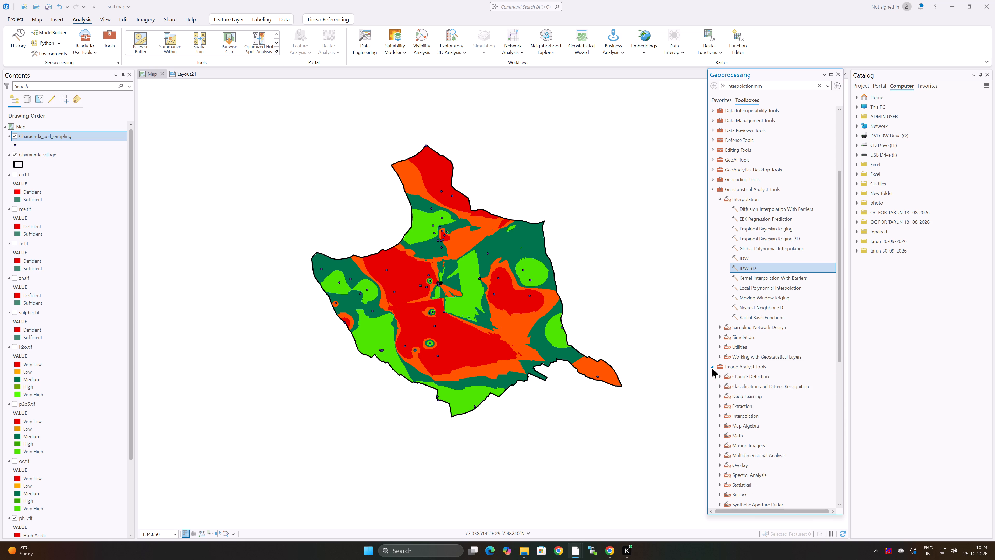
left_click(719, 414)
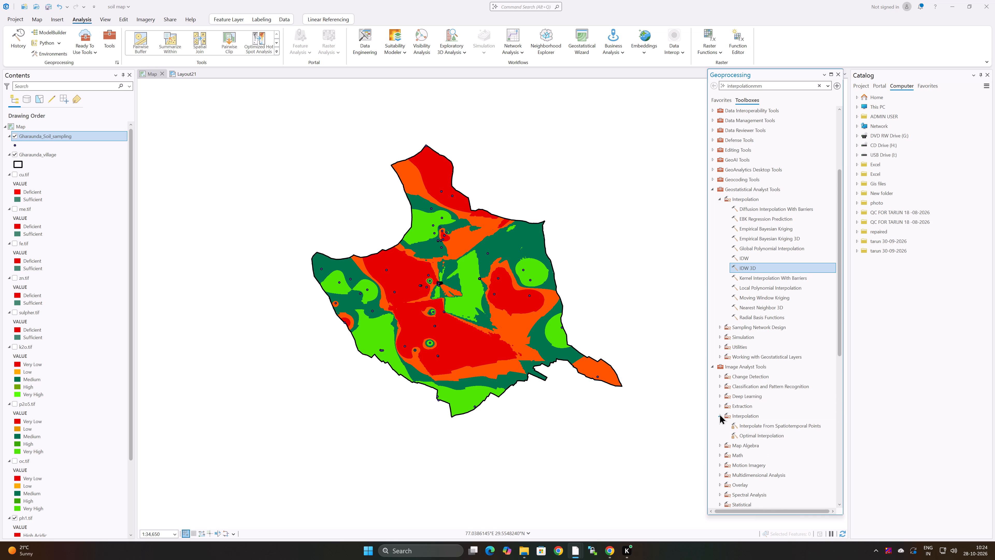
left_click(719, 414)
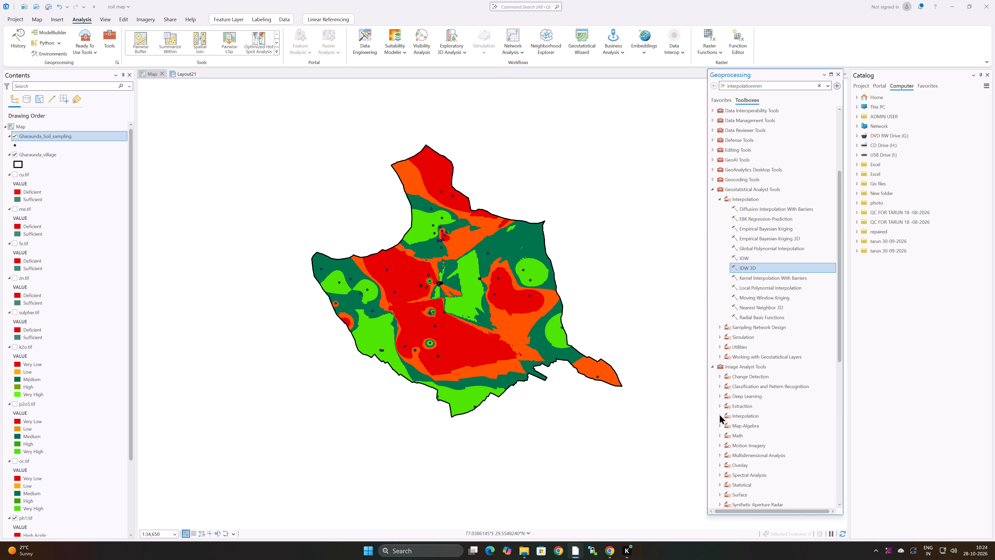
left_click(712, 366)
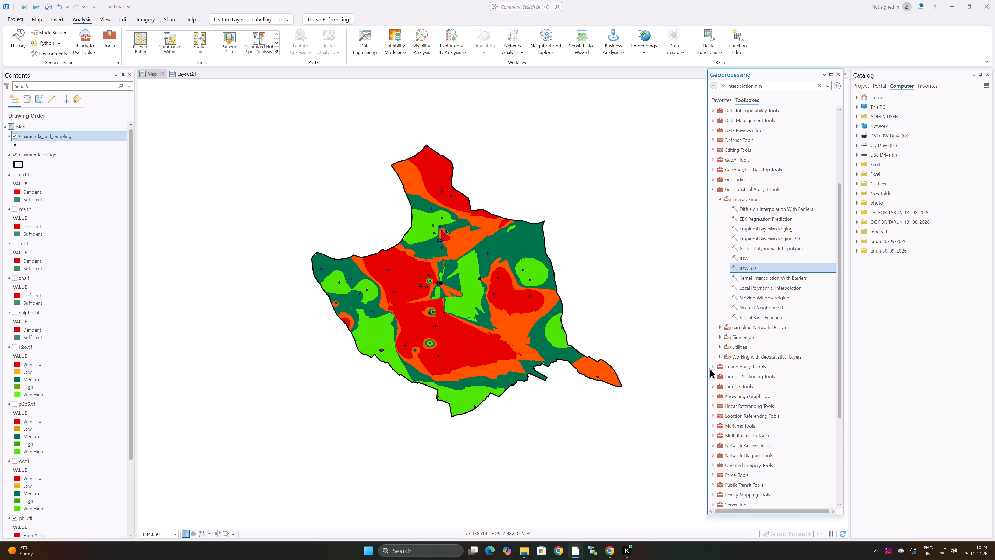
Start the Geostatistical Analyst IDW tool with Gharaunda_Soil_sampling as the input features.
left_click(743, 257)
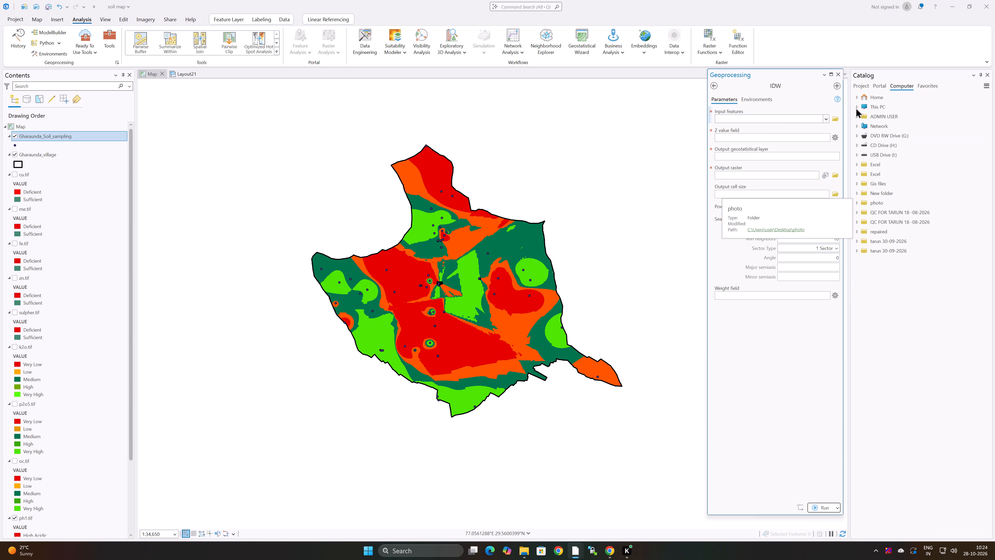
left_click(825, 118)
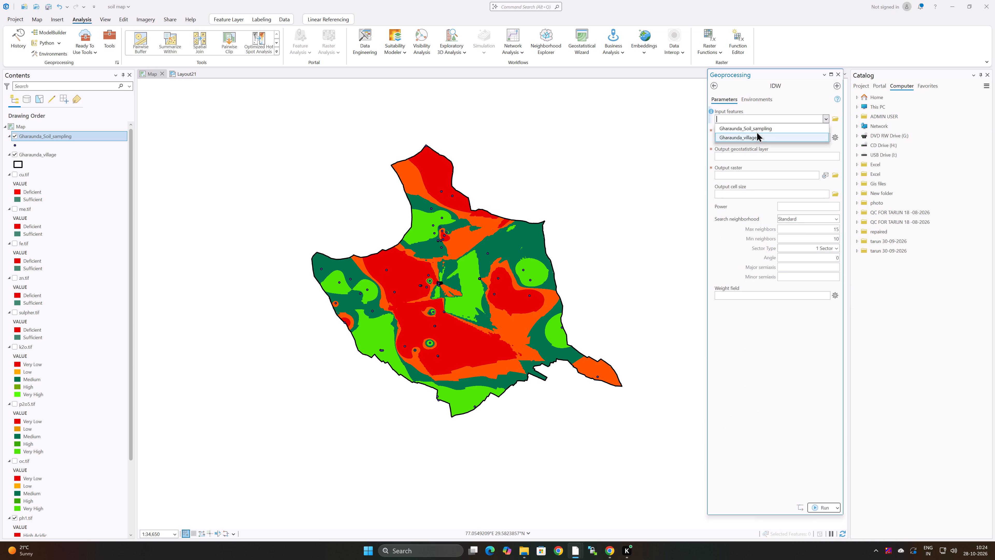
left_click(763, 127)
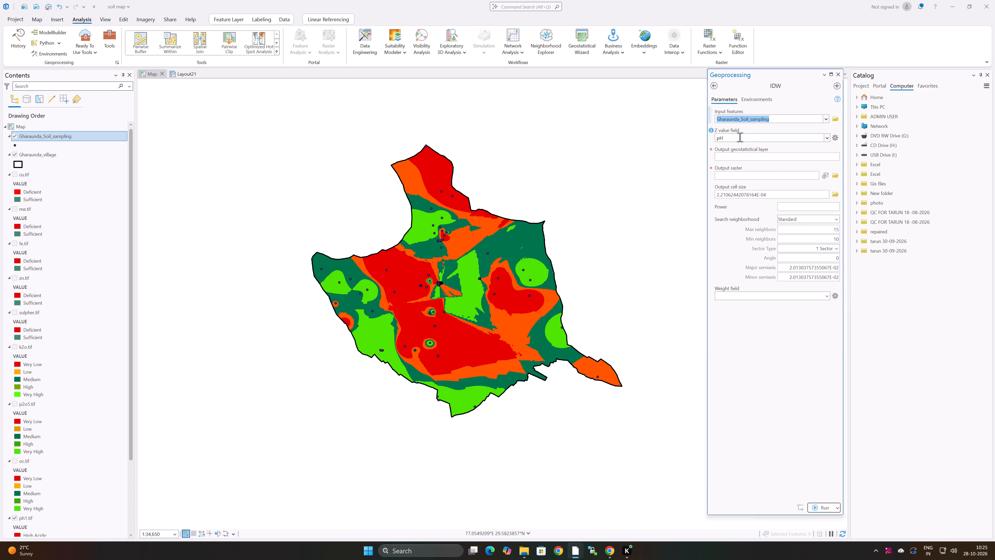
Set the IDW output raster to ph.tif in the Karnal Soil folder on drive D and run the tool.
left_click(836, 177)
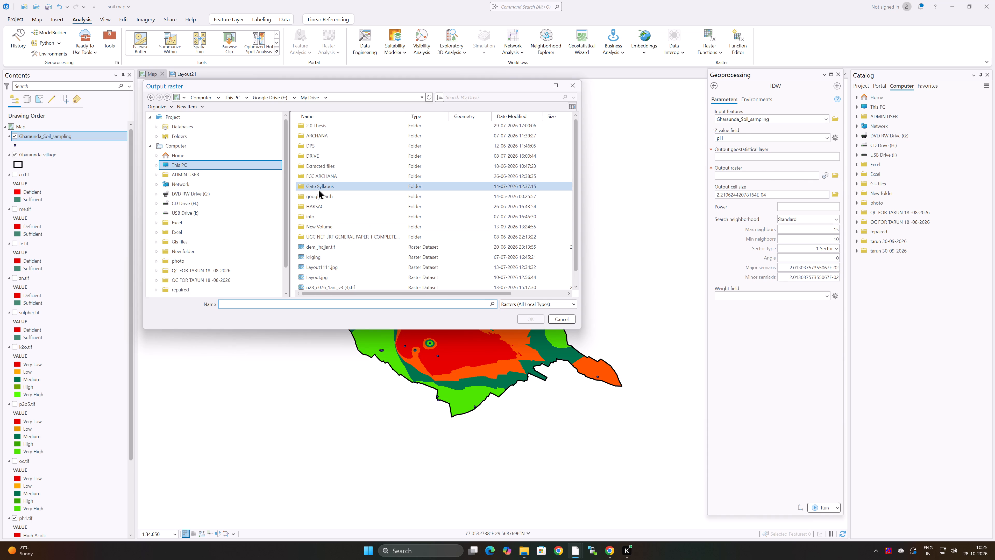
scroll(350, 234, "down", 1)
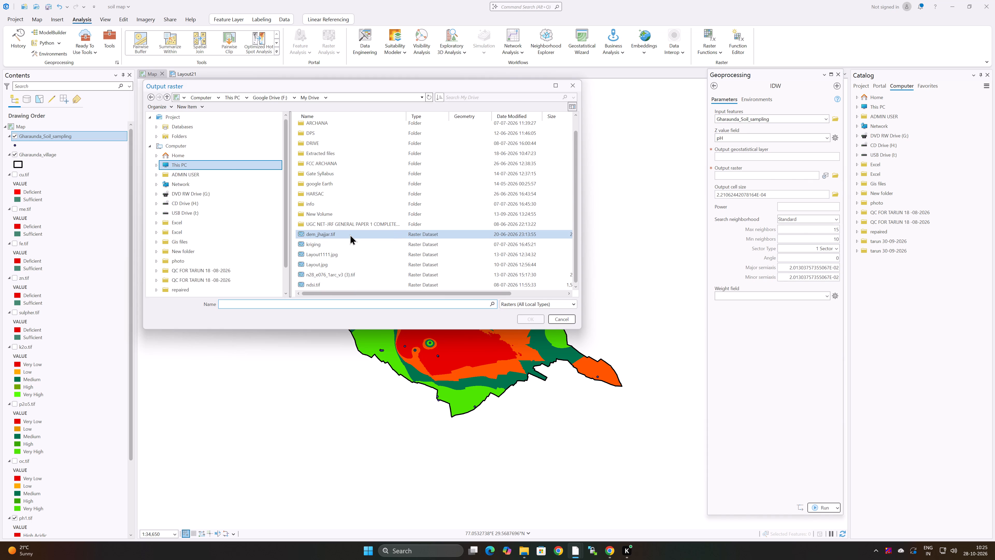
double_click(223, 164)
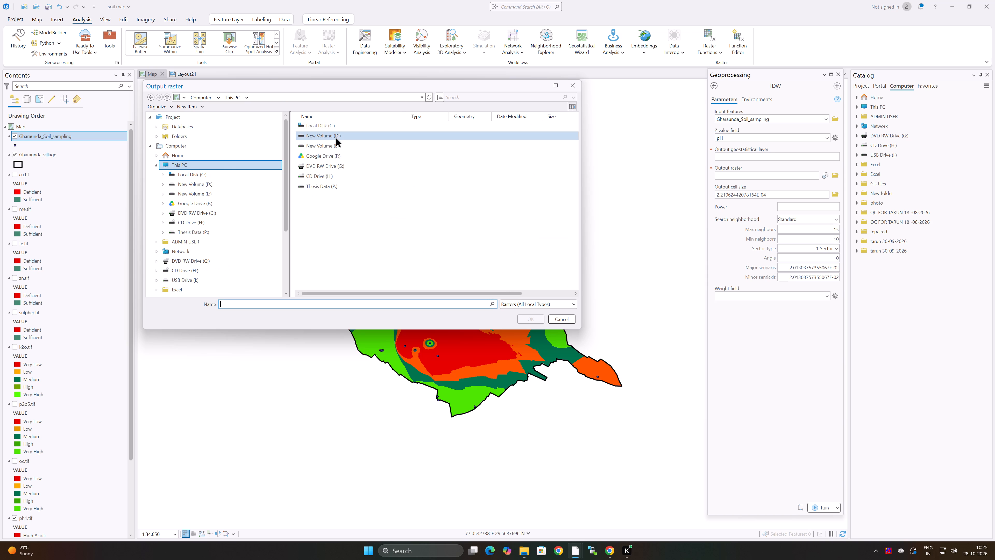
double_click(336, 136)
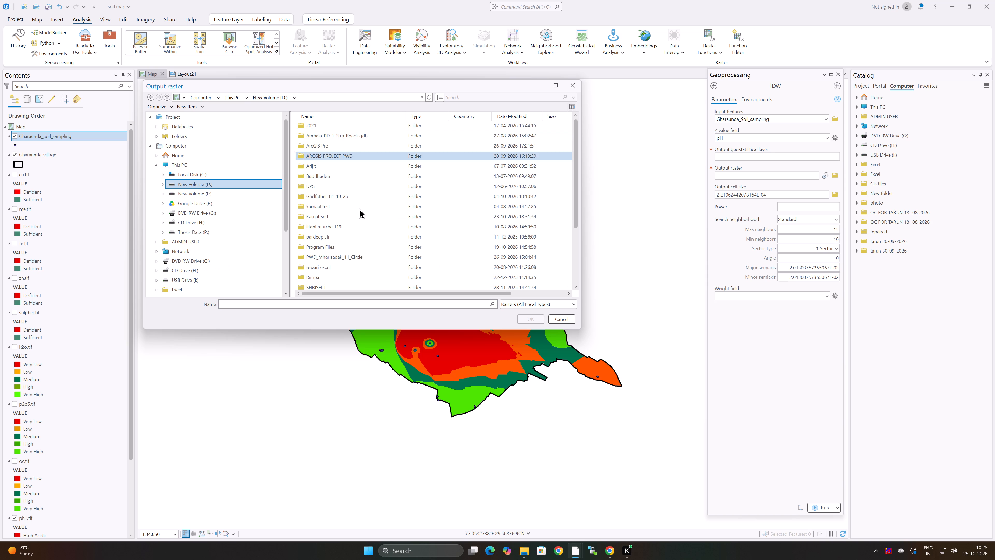
double_click(361, 213)
left_click(280, 301)
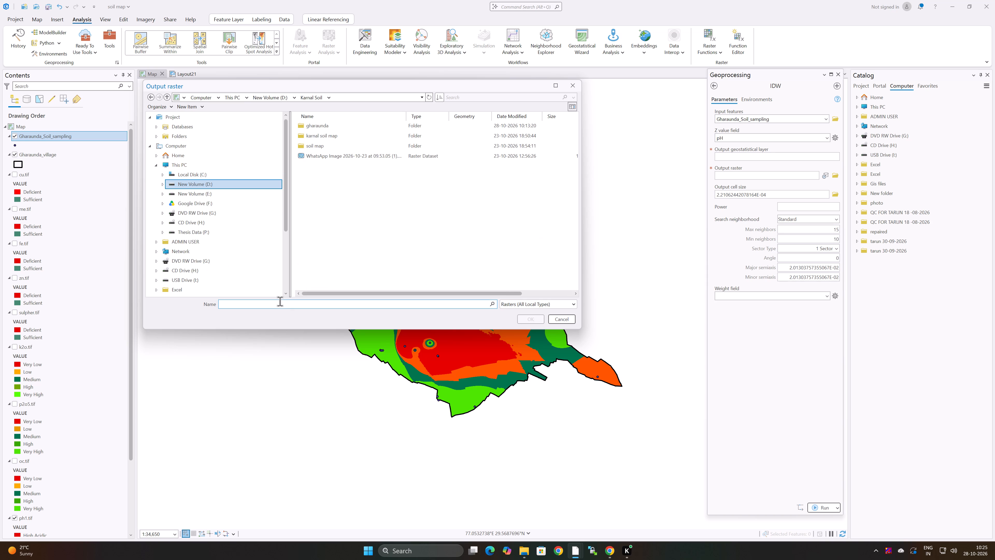
key("p")
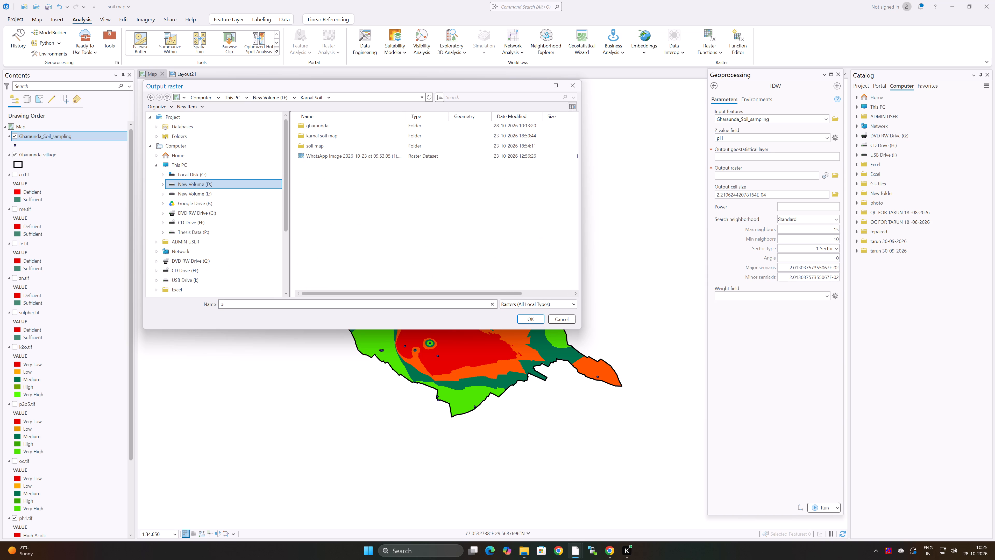
key("h")
key("space")
key("BackSpace")
key("period")
type("ti")
key("f")
left_click(536, 317)
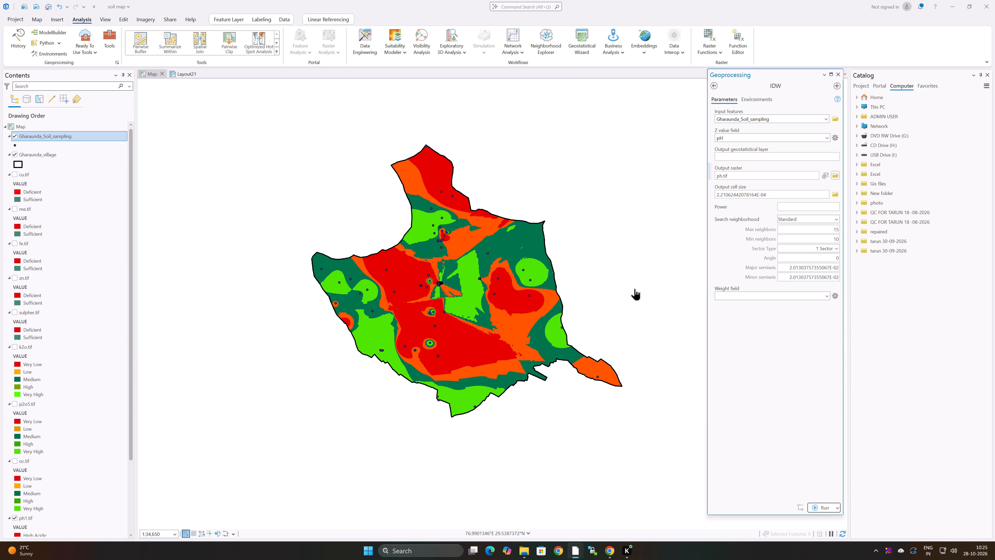
left_click(827, 508)
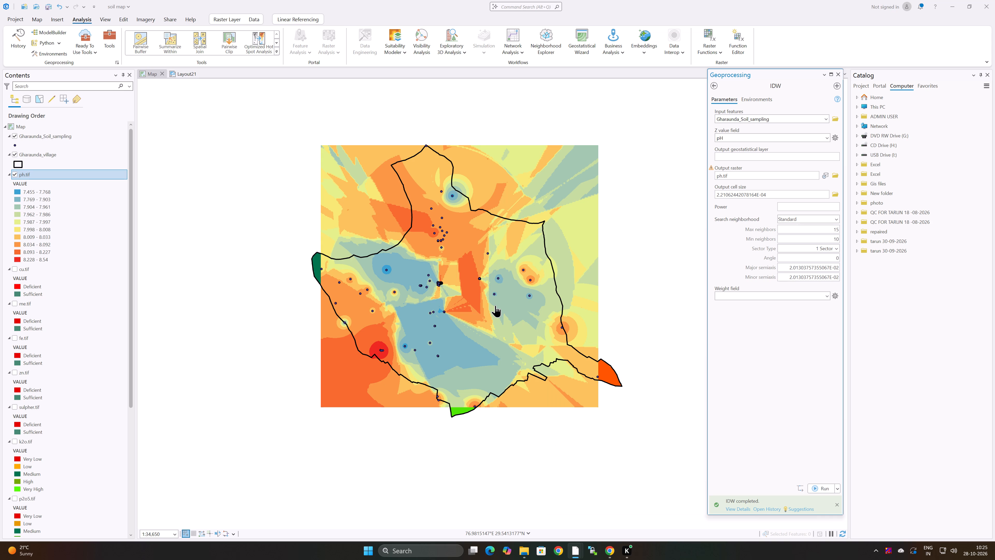
Set the IDW output coordinate system (WGS_1984_UTM_Zone_43N) and processing extent from Gharaunda_village, and rerun the tool.
left_click(756, 97)
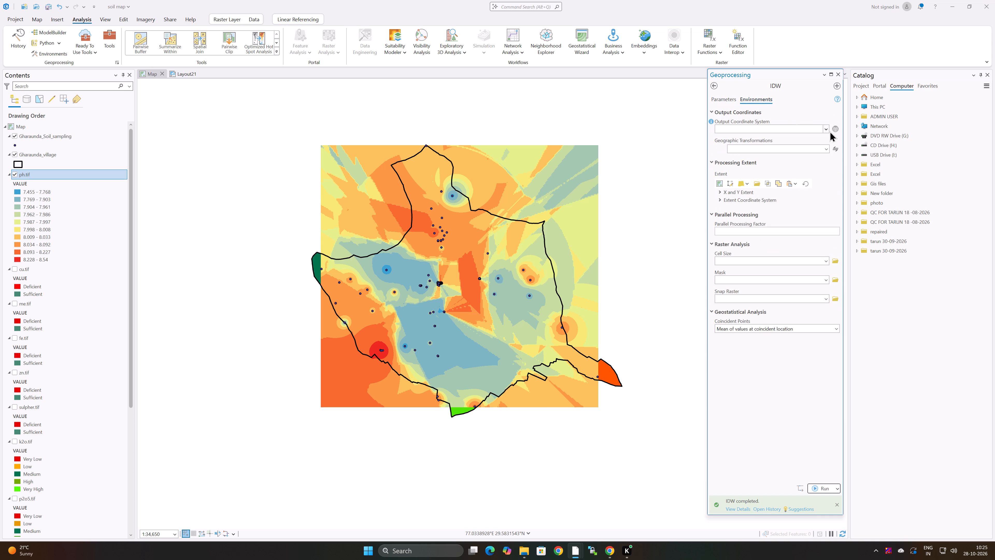
left_click(826, 129)
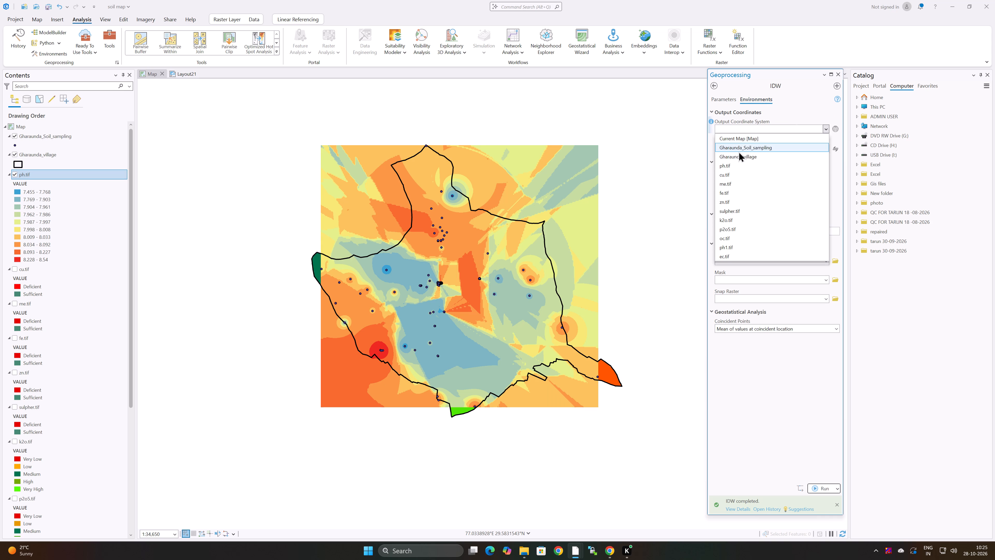
left_click(742, 153)
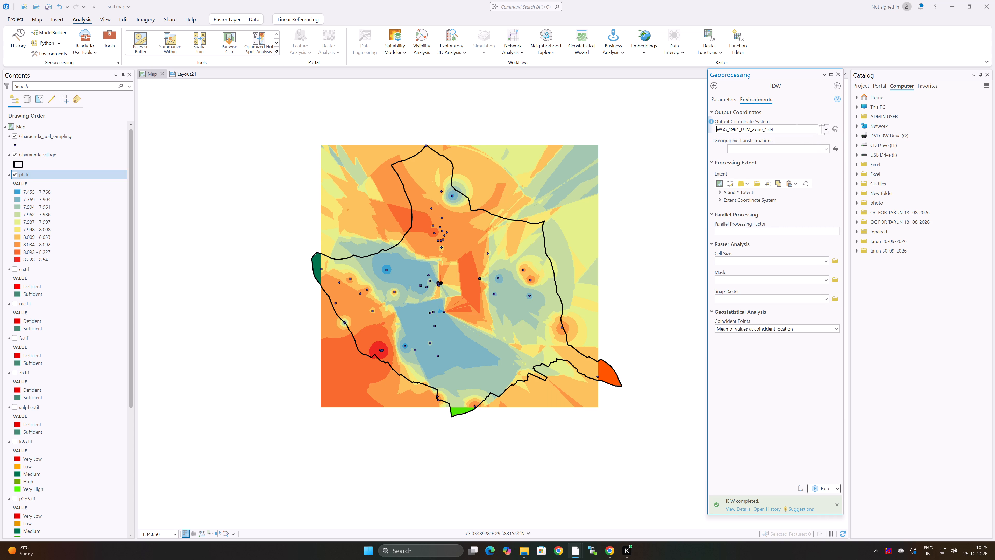
left_click(745, 184)
left_click(769, 218)
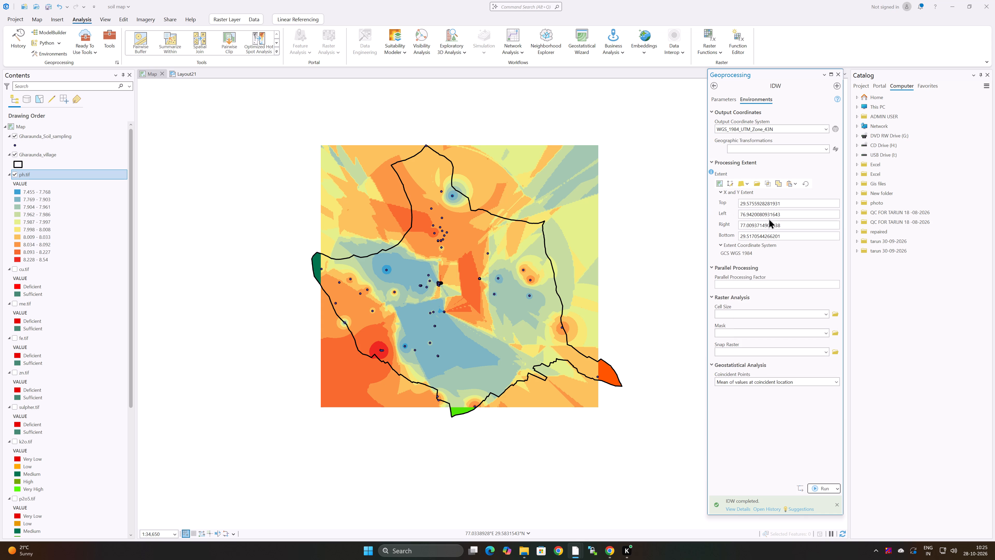
left_click(823, 487)
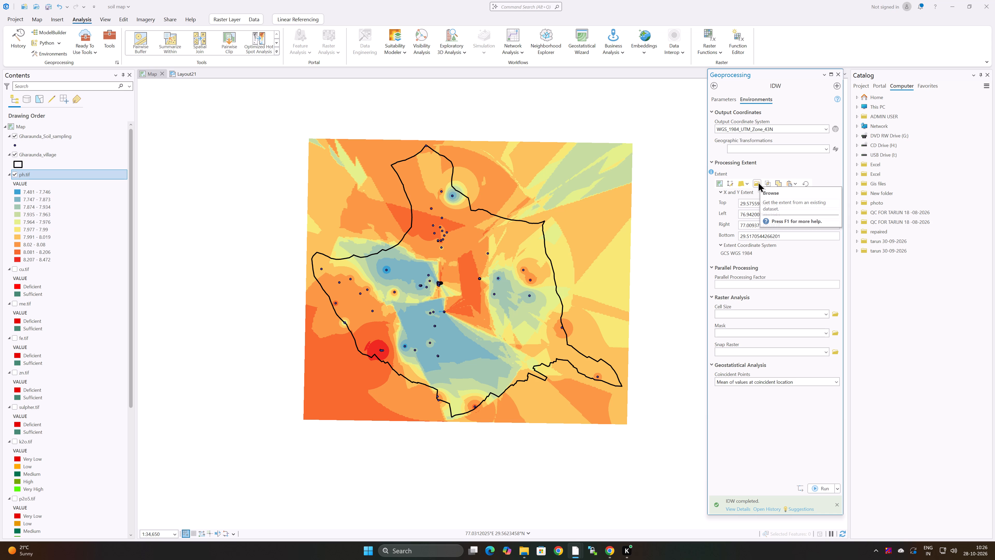
Reapply the Gharaunda_village extent, set Gharaunda_village as the raster analysis mask, and rerun IDW.
left_click(744, 181)
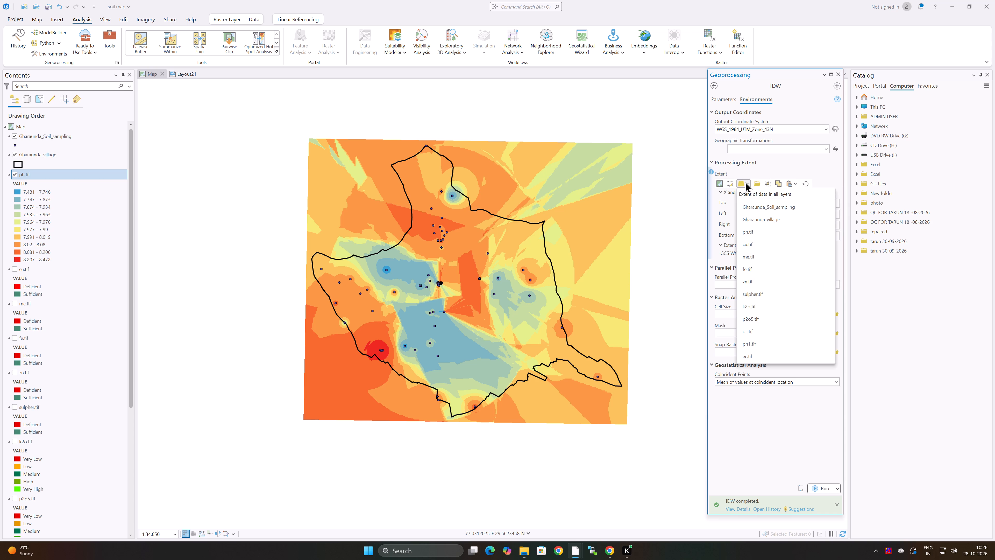
left_click(758, 220)
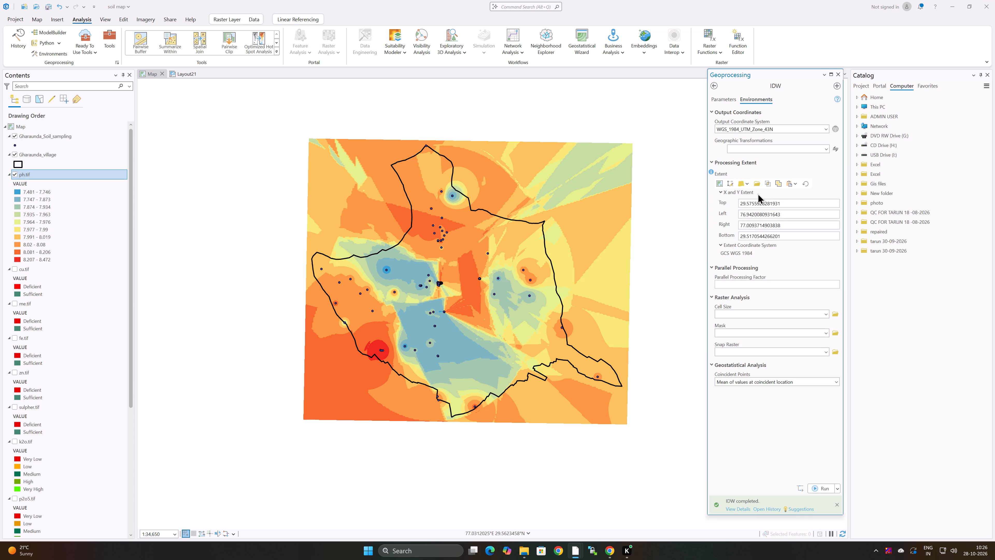
left_click(743, 186)
left_click(749, 215)
left_click(826, 334)
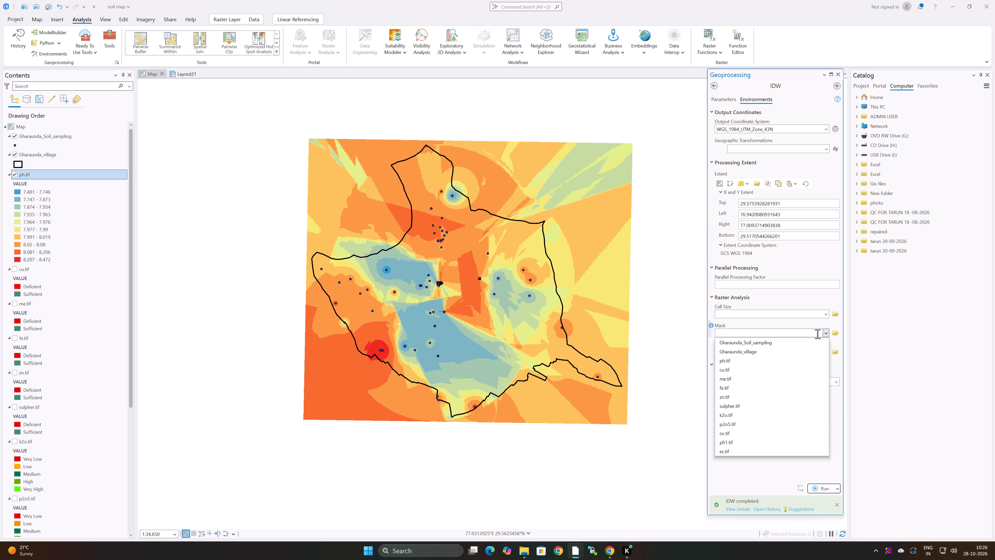
left_click(751, 349)
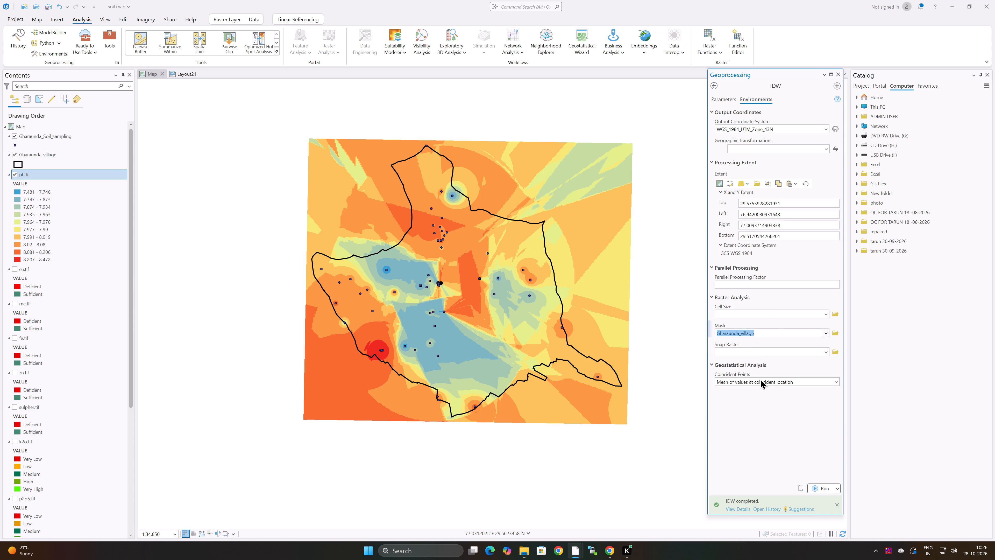
left_click(822, 487)
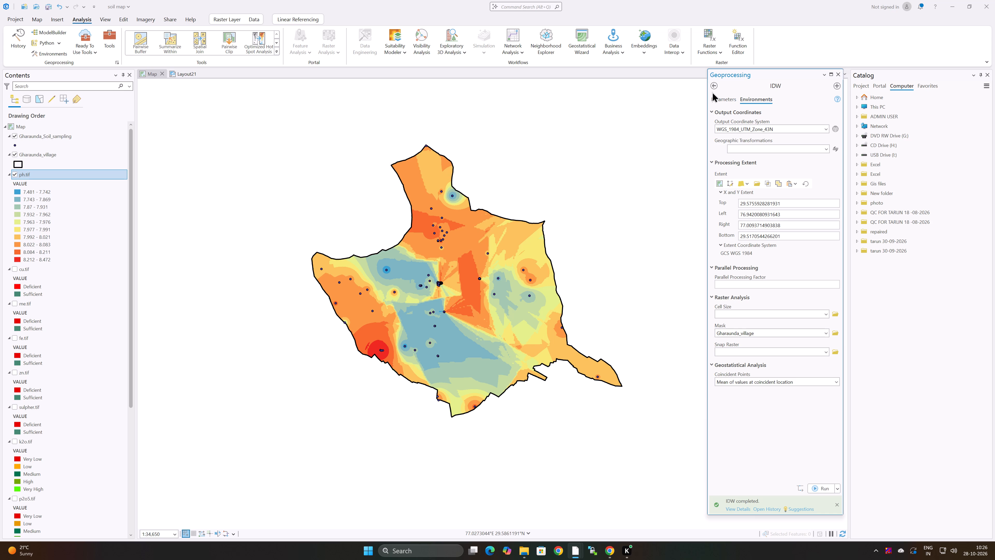
Review the IDW tool's output raster path and environment settings, and return to the toolbox list.
left_click(720, 100)
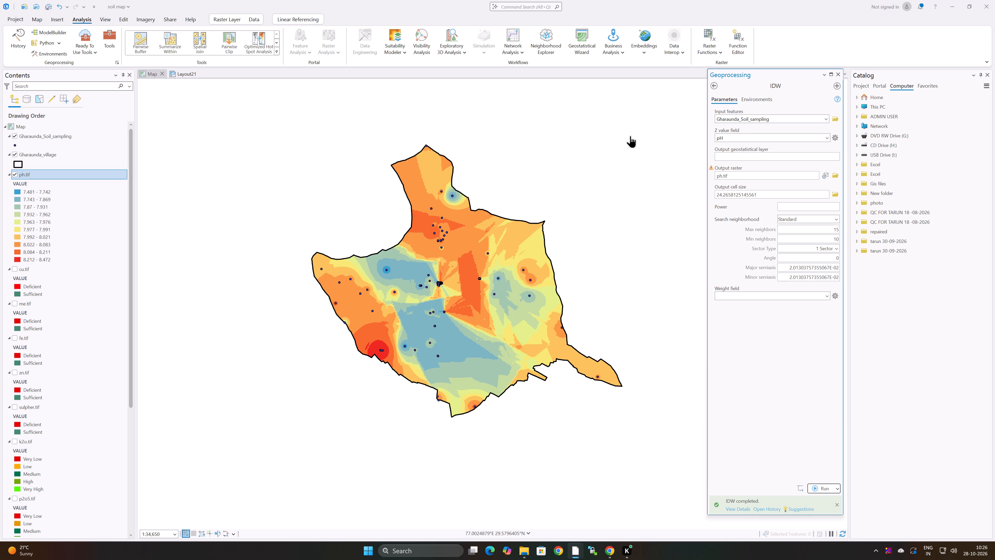
left_click(742, 178)
left_click(758, 99)
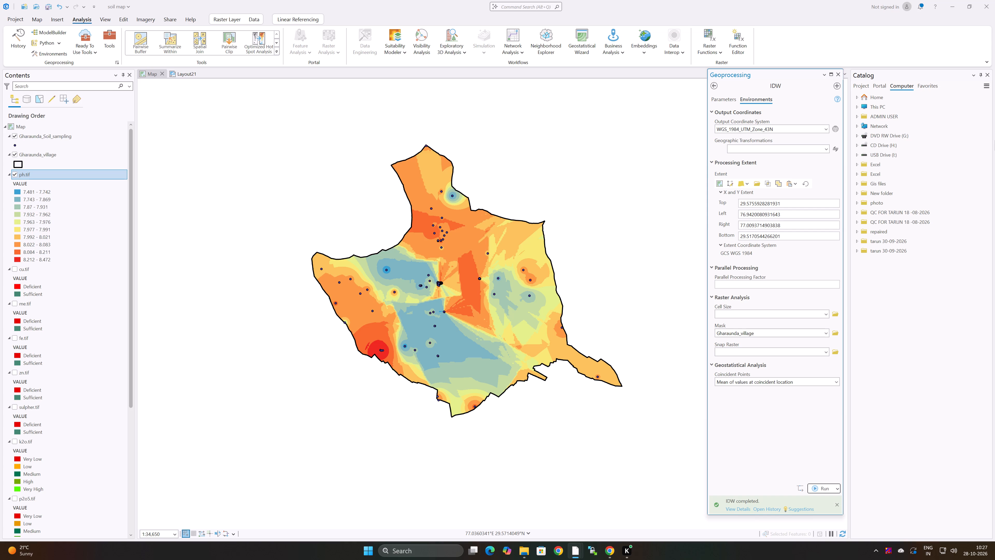
left_click(714, 85)
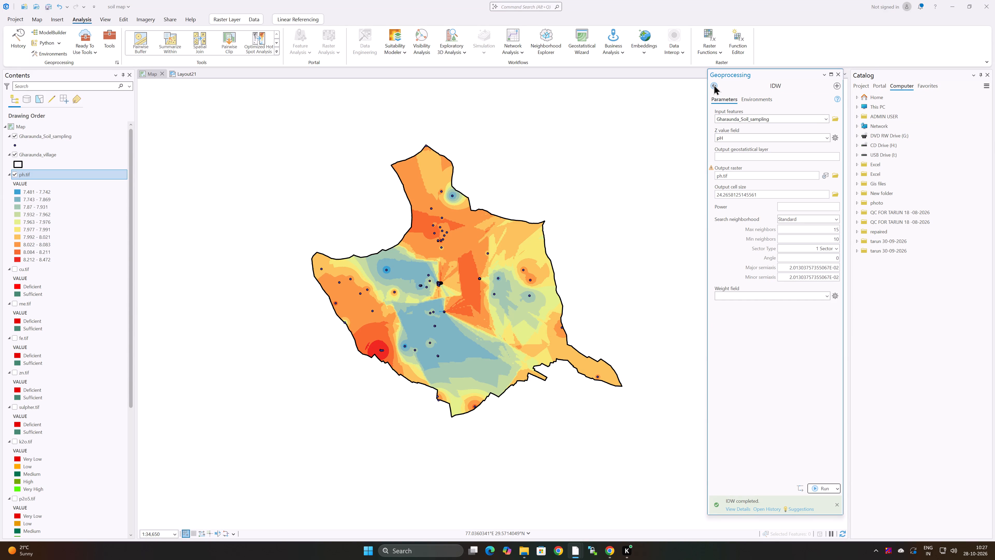
left_click(714, 85)
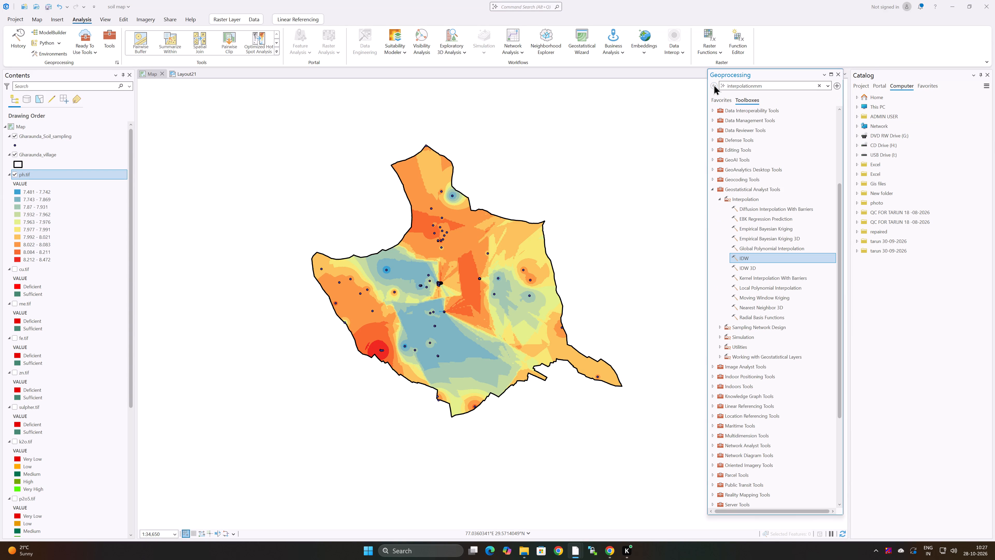
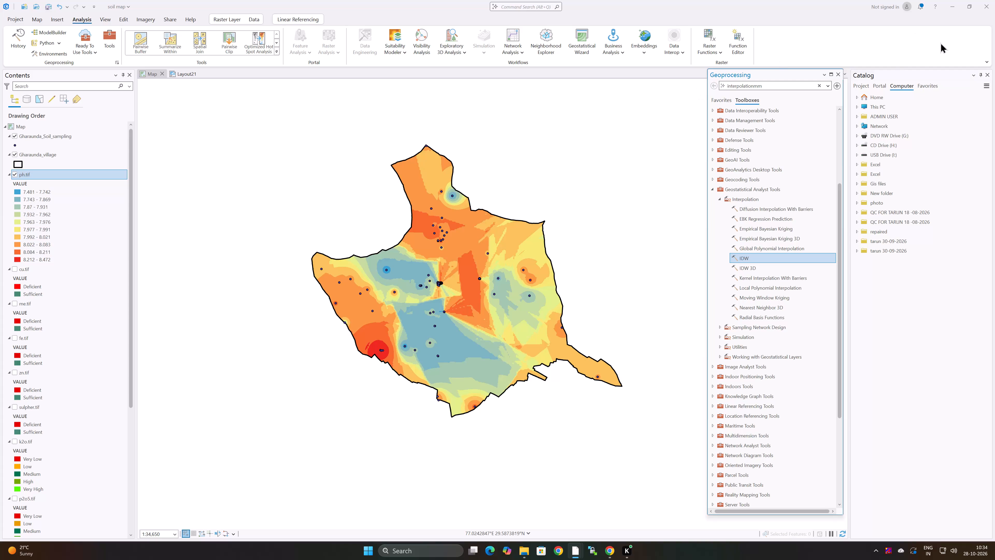
Open Layout21 and turn off the ec.tif and cu.tif layers in its map frame.
left_click(839, 75)
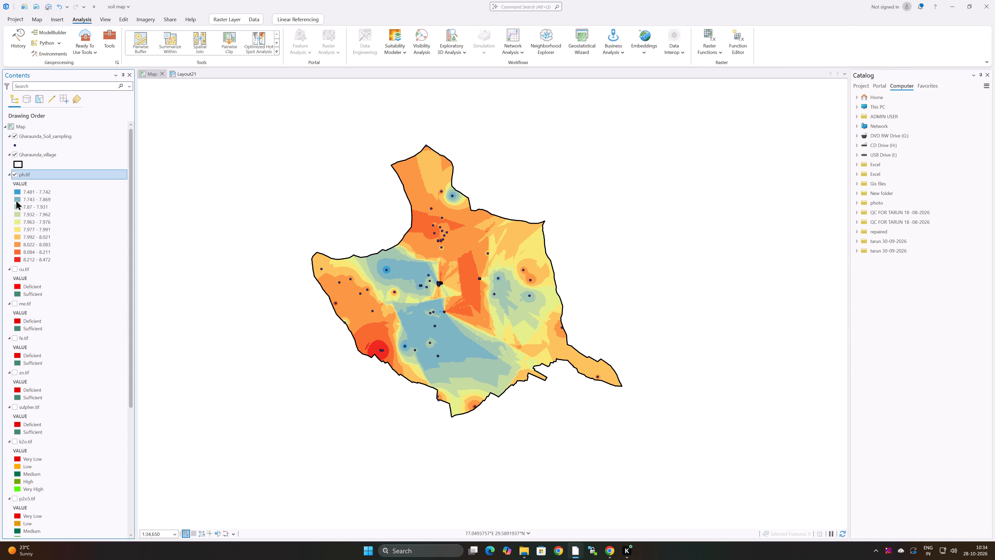
left_click(186, 74)
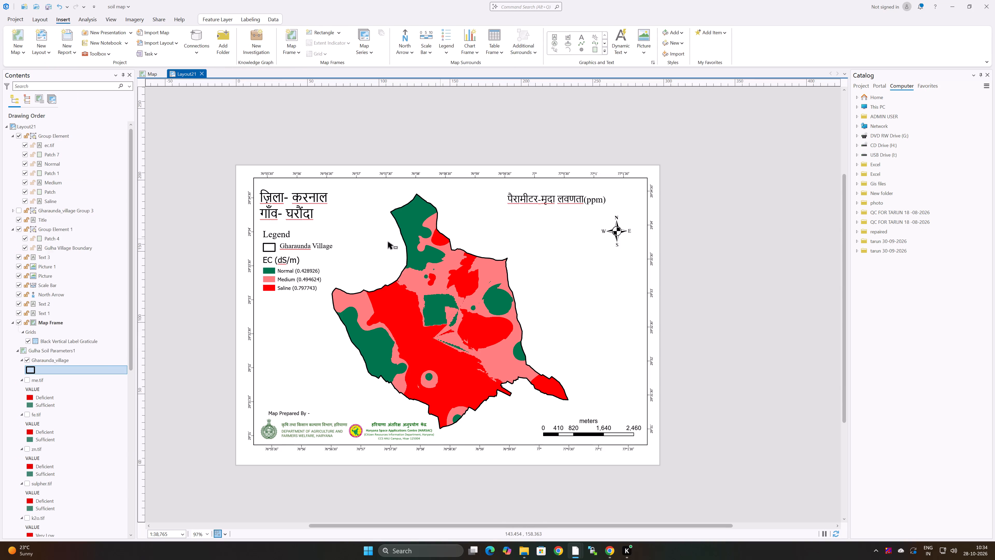
scroll(86, 265, "down", 5)
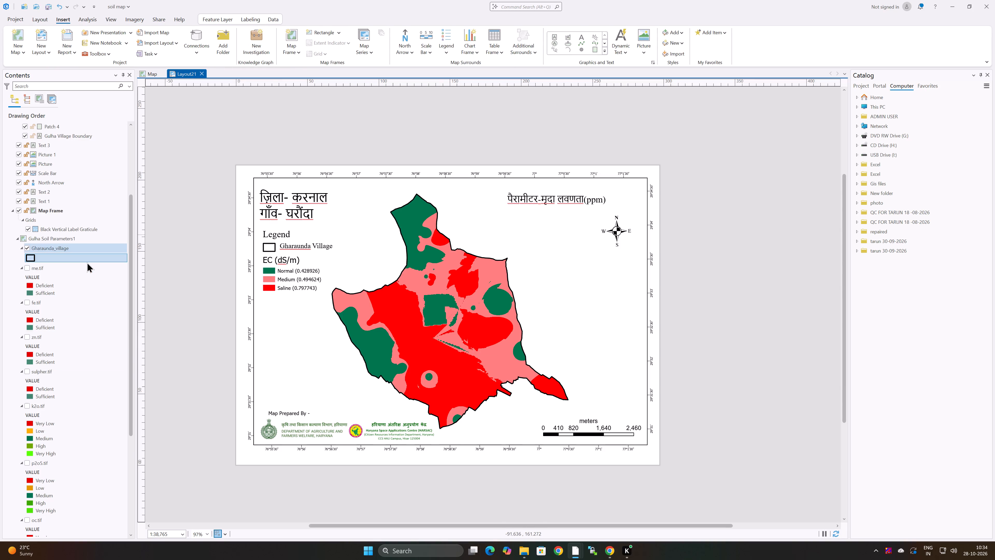
scroll(87, 262, "down", 3)
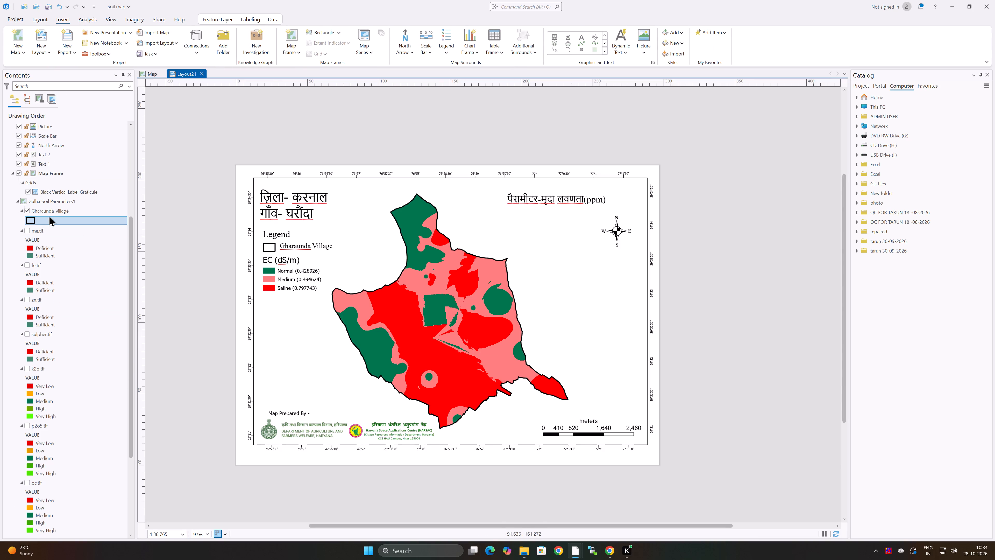
scroll(82, 214, "down", 2)
scroll(87, 214, "up", 4)
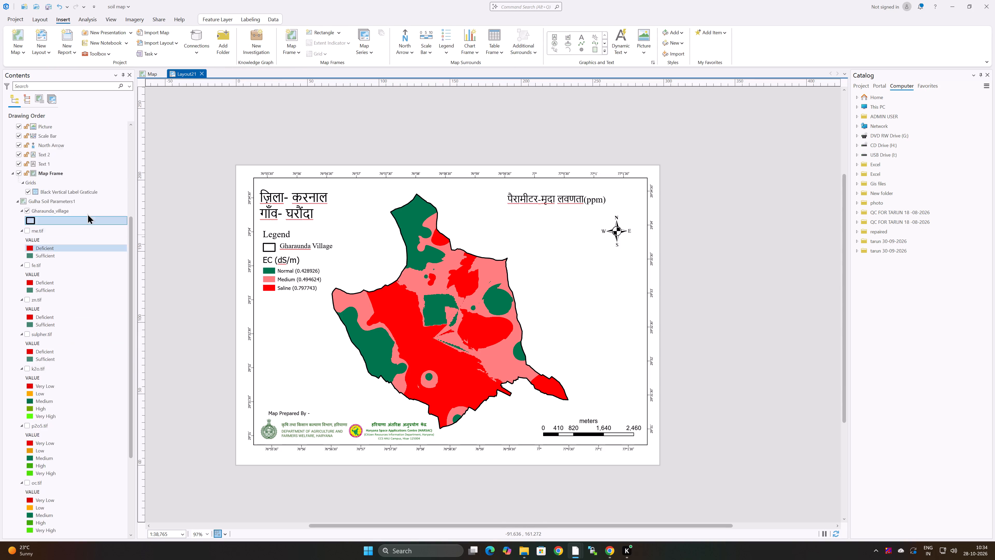
scroll(87, 214, "up", 1)
scroll(80, 306, "down", 18)
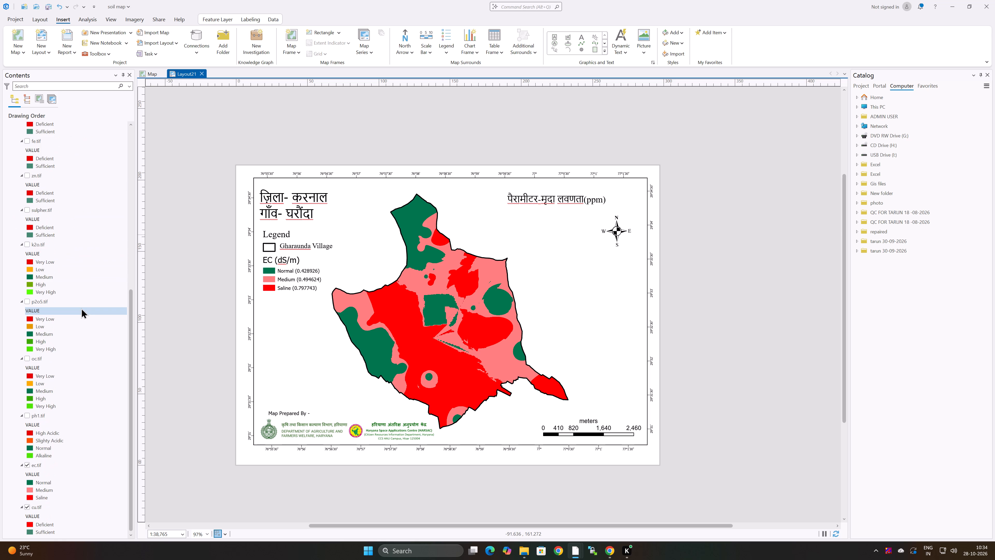
scroll(81, 308, "down", 8)
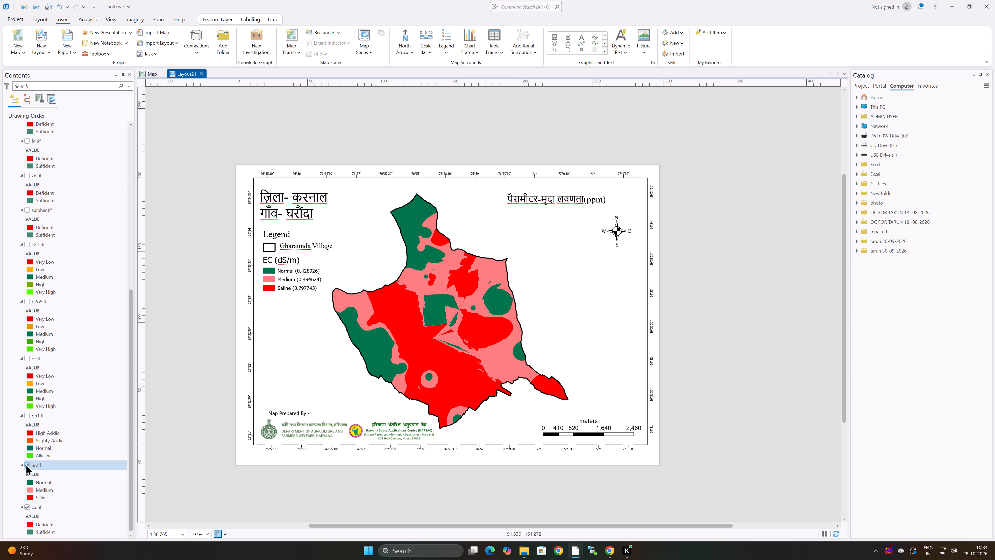
left_click(26, 464)
left_click(26, 506)
scroll(47, 473, "down", 13)
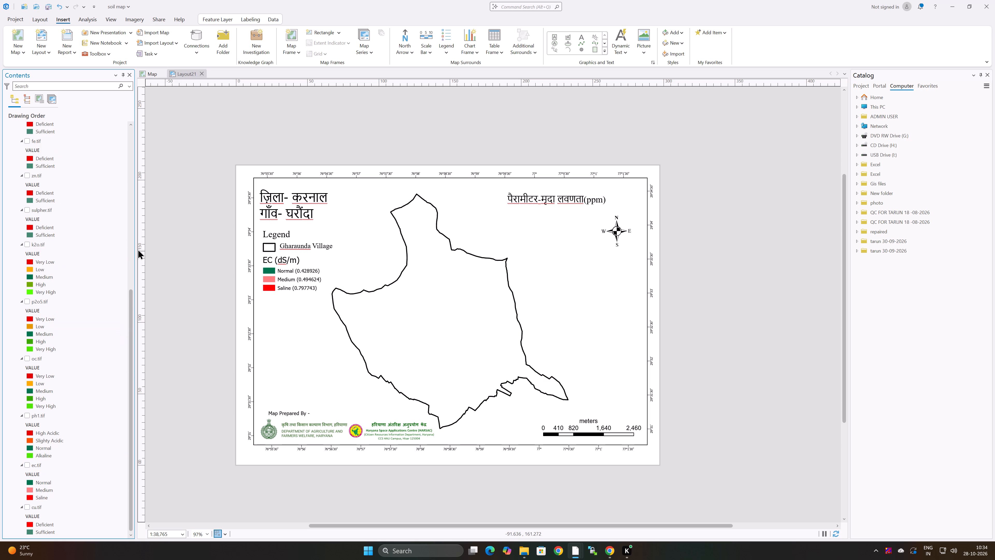
scroll(138, 249, "down", 5)
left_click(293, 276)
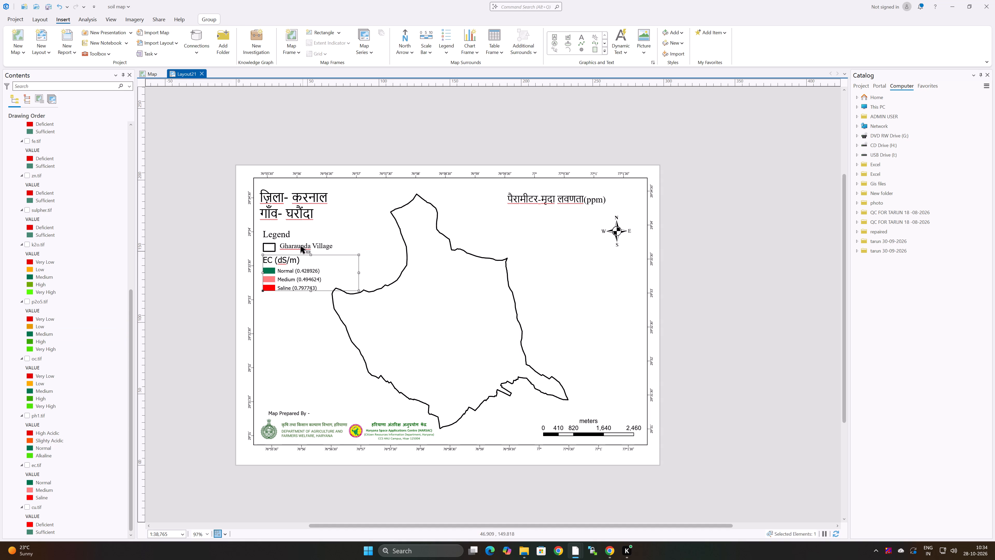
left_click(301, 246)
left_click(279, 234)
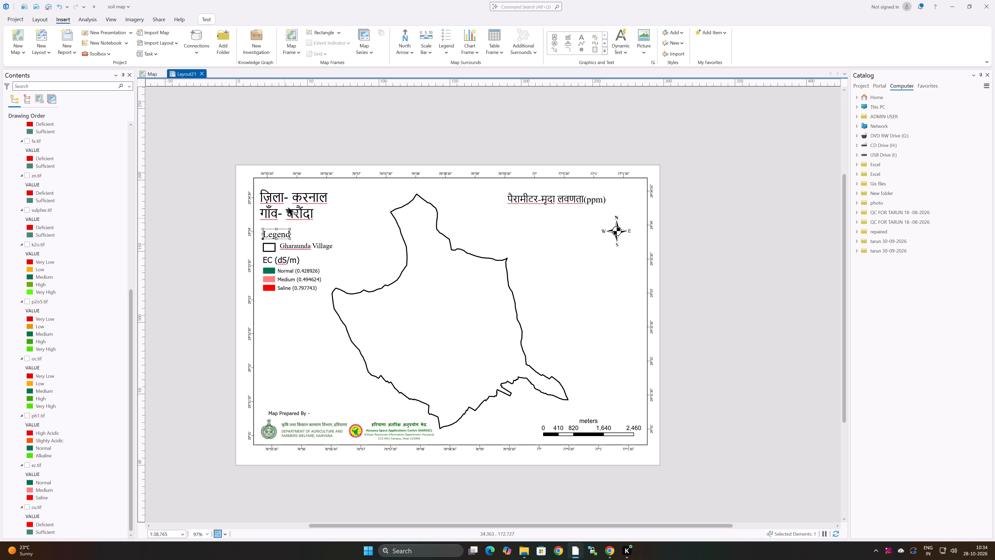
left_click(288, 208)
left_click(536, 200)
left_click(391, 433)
Move the scale bar along the layout's lower edge to just beside the Haryana Space Applications Centre logo.
left_click(580, 427)
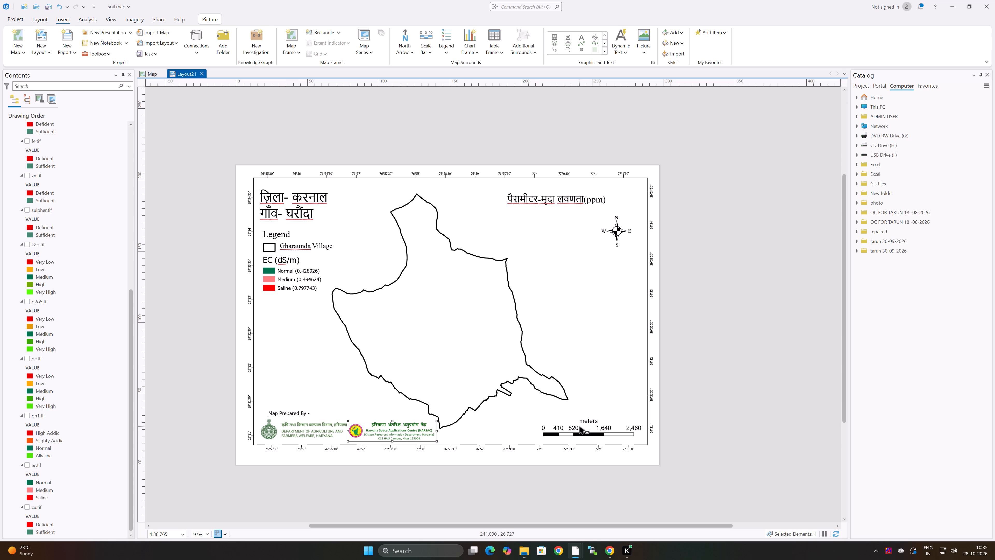
left_click_drag(578, 431, 555, 433)
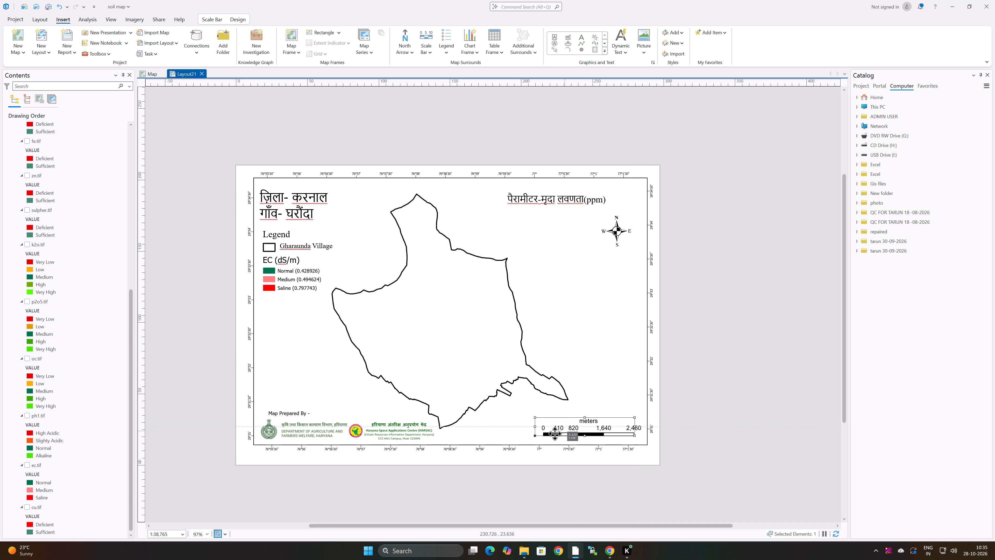
left_click_drag(555, 433, 502, 435)
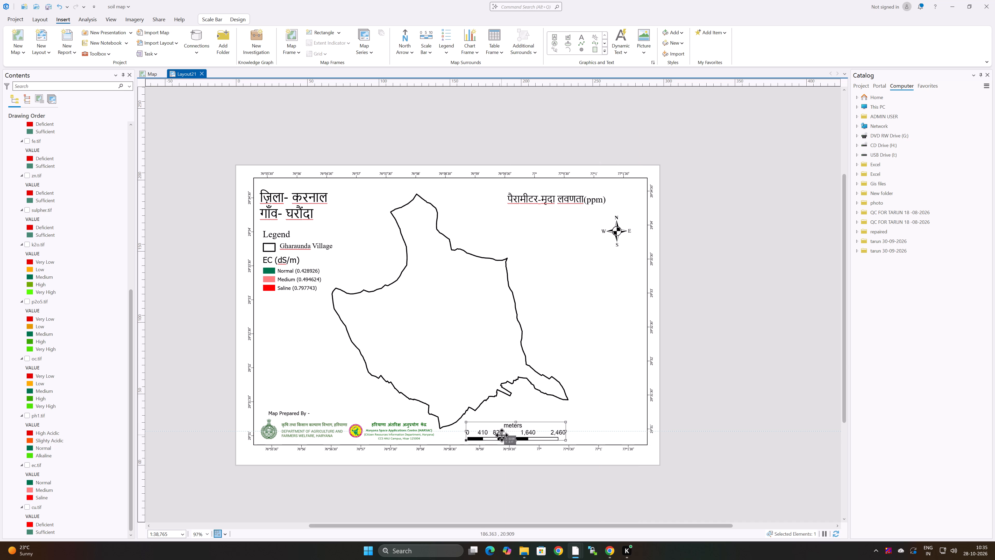
left_click_drag(502, 435, 494, 437)
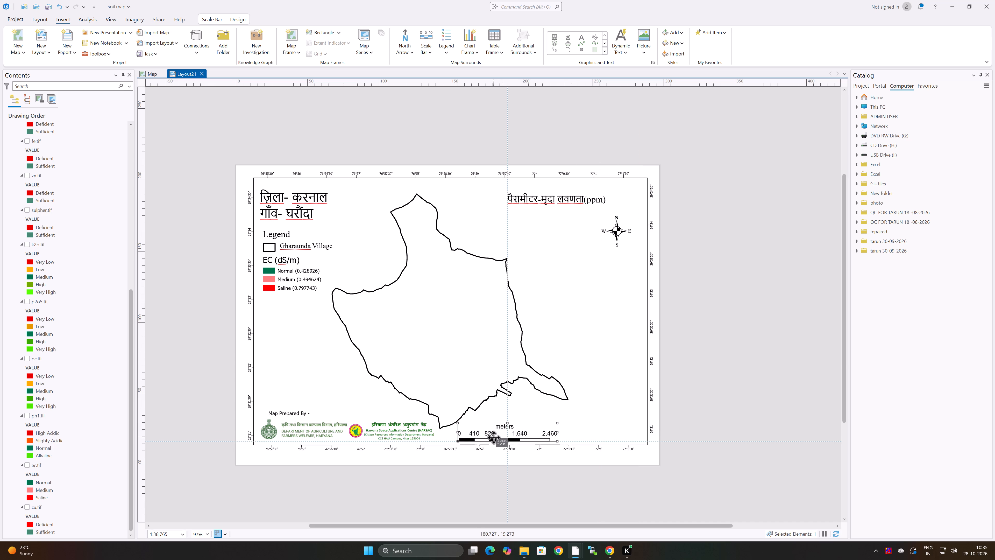
left_click_drag(494, 437, 489, 438)
Move the Haryana Space Applications Centre logo past the scale bar into the map frame's lower-right corner.
left_click(456, 377)
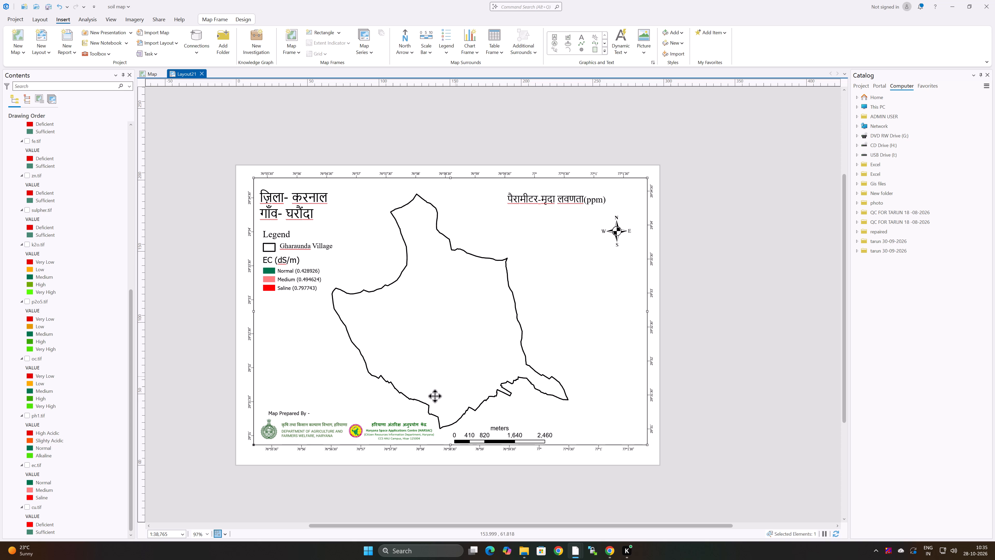
left_click(398, 432)
left_click_drag(388, 432, 451, 424)
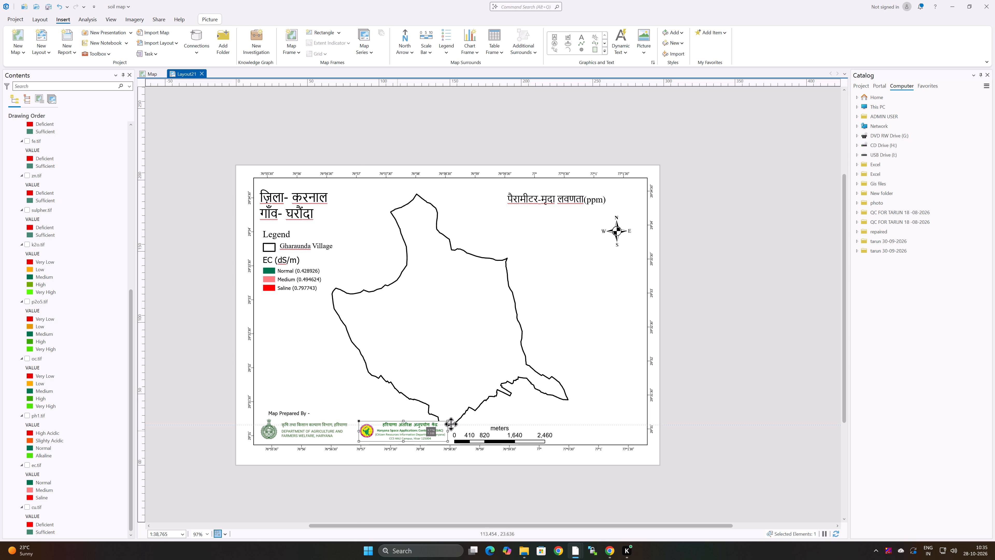
left_click_drag(451, 424, 595, 433)
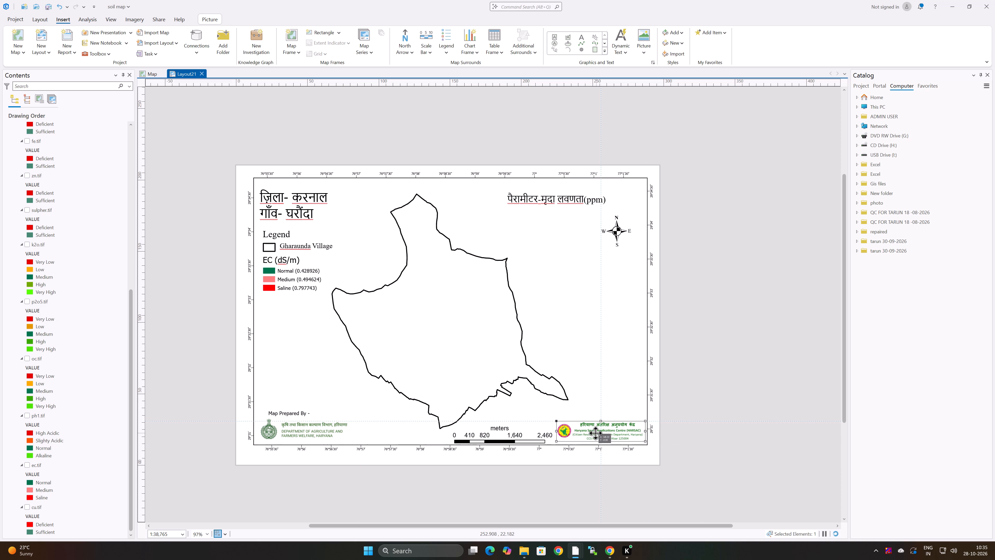
left_click_drag(595, 433, 593, 433)
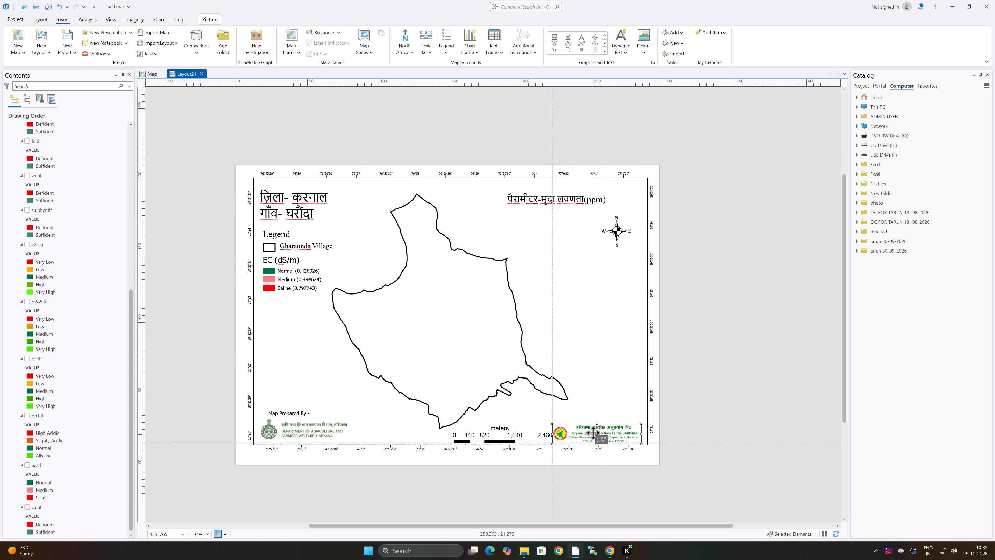
left_click_drag(593, 433, 597, 432)
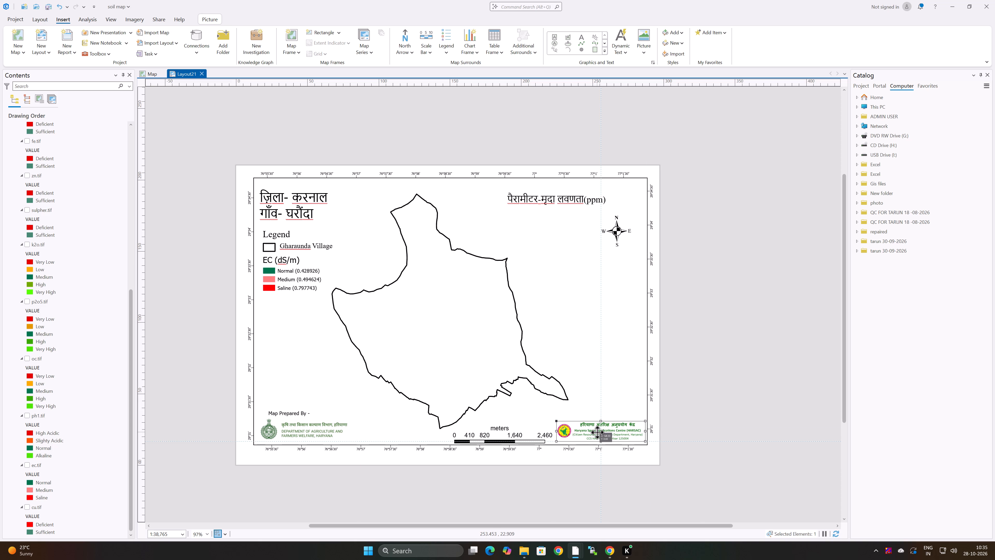
left_click_drag(597, 432, 594, 433)
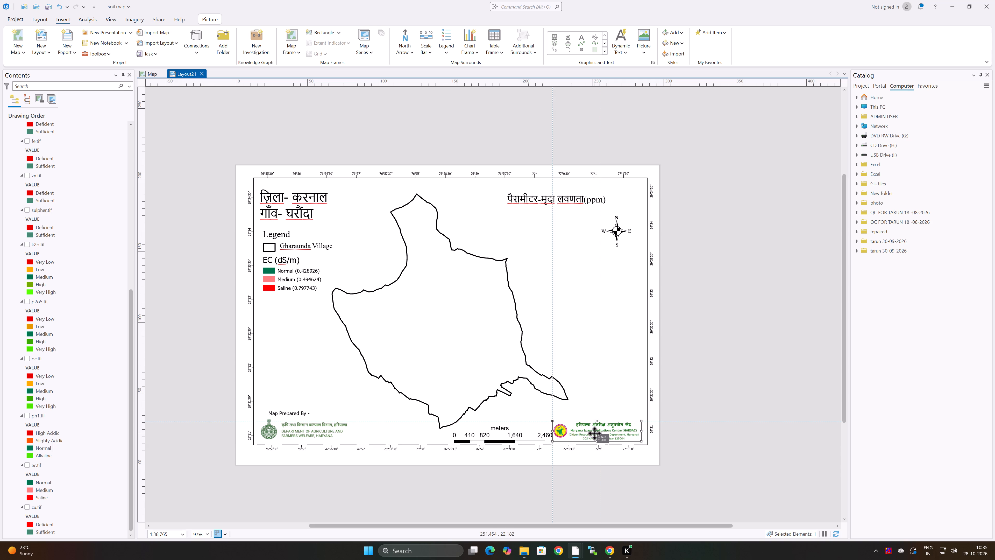
left_click_drag(594, 433, 595, 433)
Shift the scale bar to the middle of the layout's lower edge, between the two logos.
left_click(512, 437)
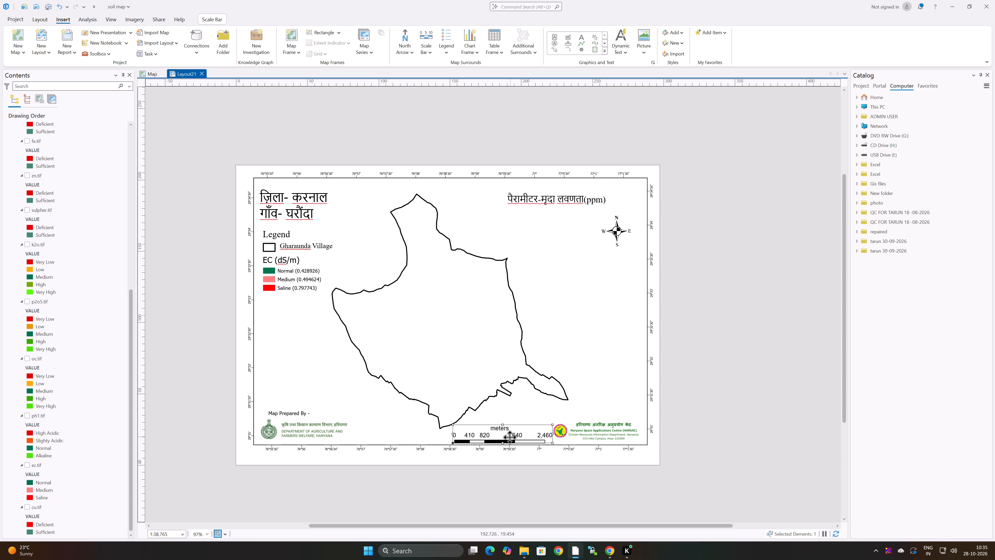
left_click_drag(509, 437, 477, 437)
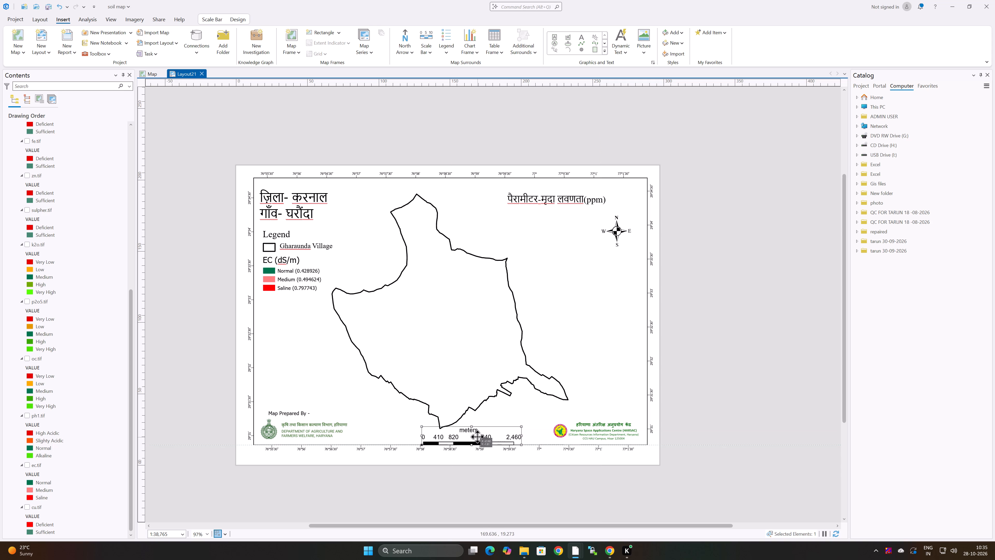
Nudge the scale bar slightly upward so it sits inside the map frame's lower border.
left_click_drag(477, 437, 477, 435)
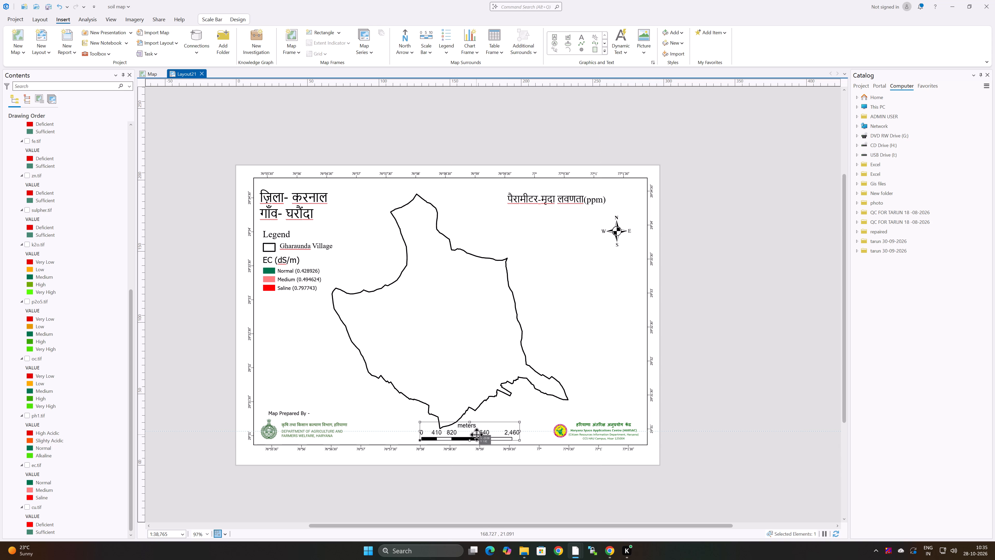
left_click_drag(477, 435, 477, 435)
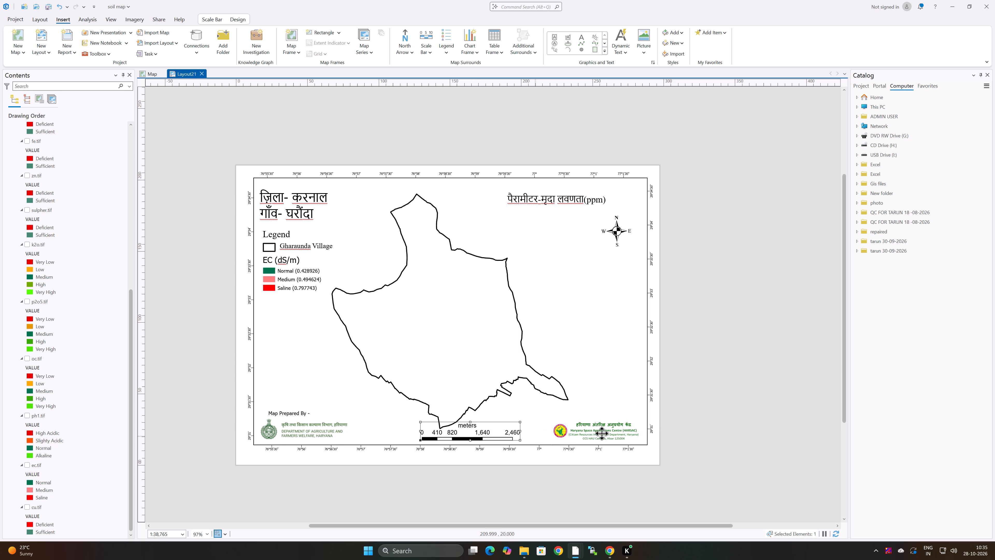
left_click(601, 432)
left_click(592, 354)
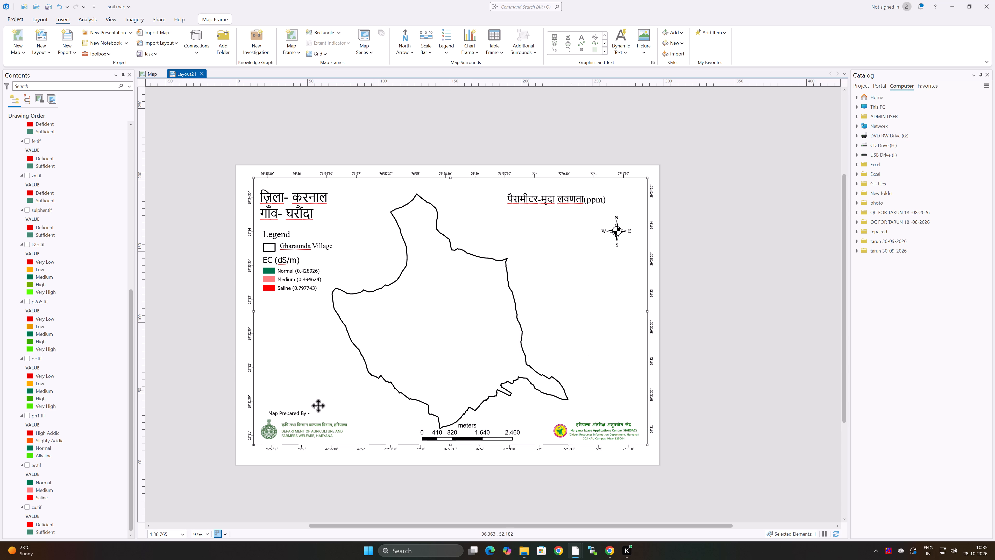
Move the "Map Prepared By -" text from above the agriculture department logo to just above the Haryana Space Applications Centre logo.
left_click(297, 415)
left_click(293, 414)
double_click(293, 414)
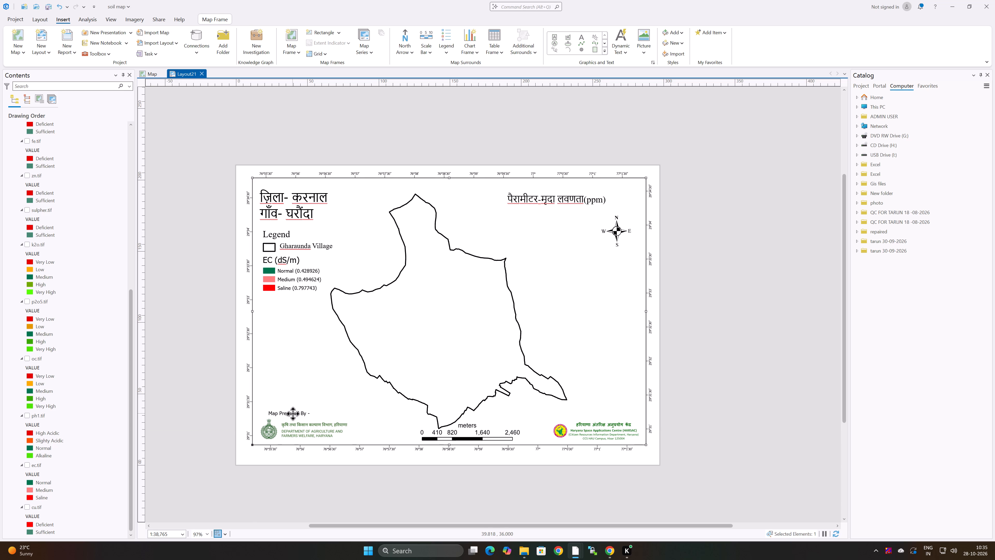
left_click(327, 414)
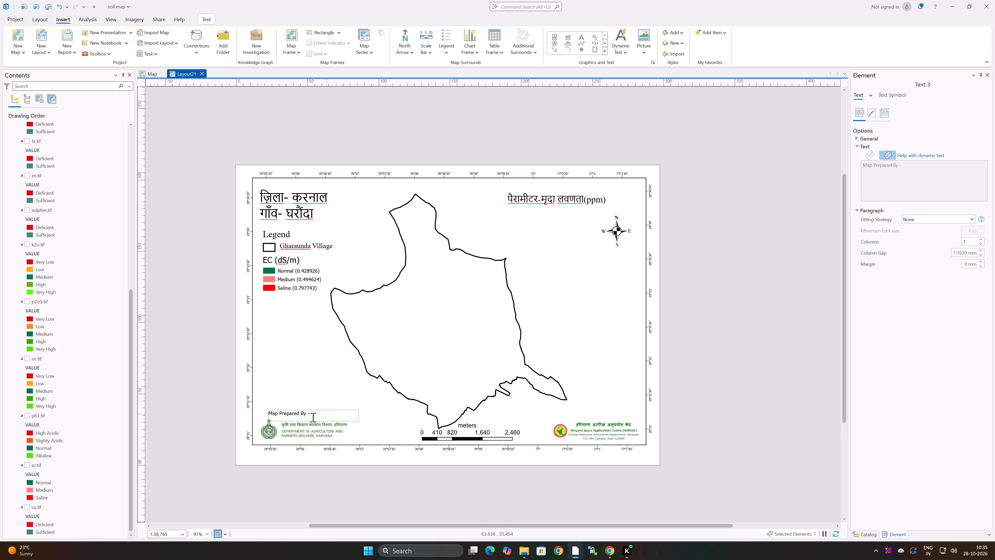
left_click(294, 390)
left_click_drag(292, 415, 620, 414)
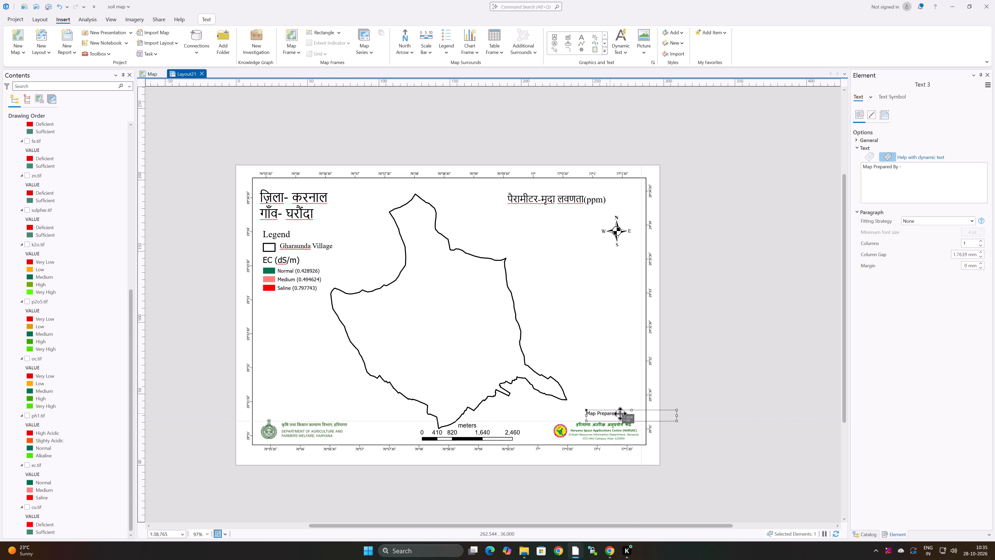
left_click_drag(620, 414, 601, 416)
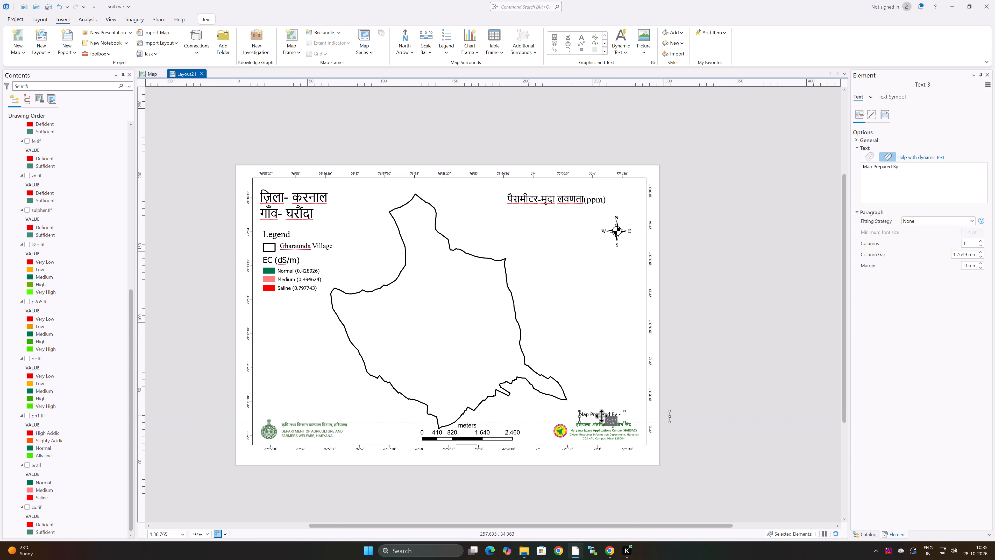
left_click_drag(601, 416, 574, 412)
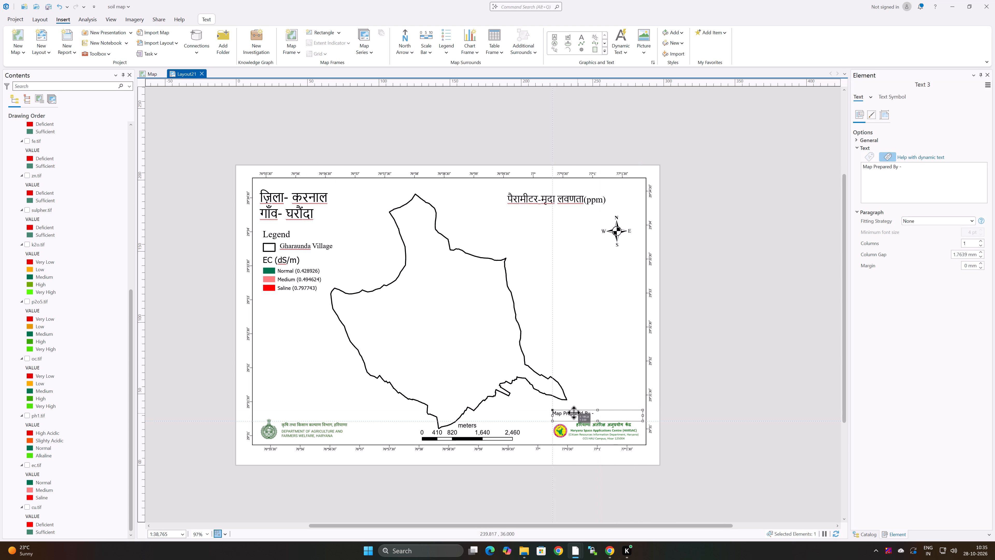
left_click_drag(574, 412, 576, 413)
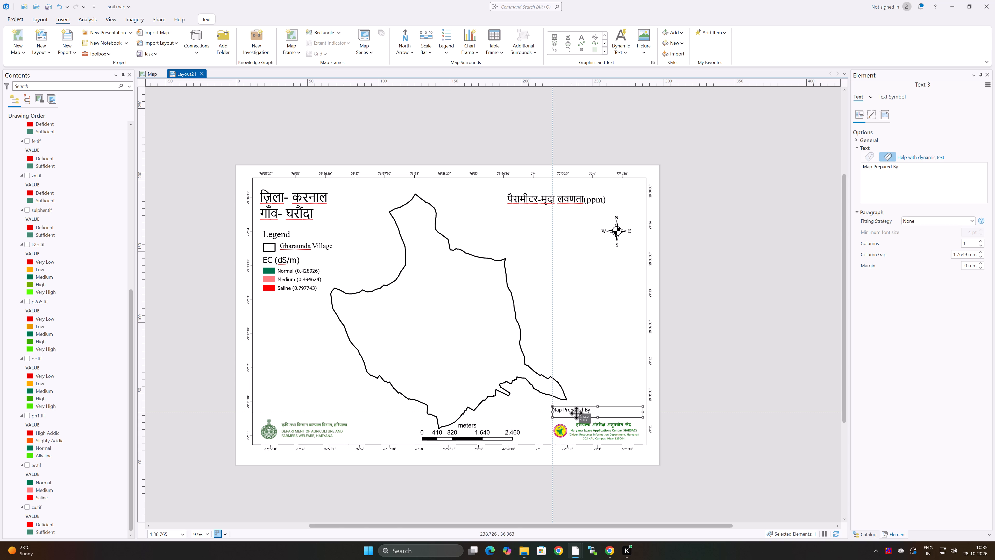
left_click_drag(576, 413, 579, 413)
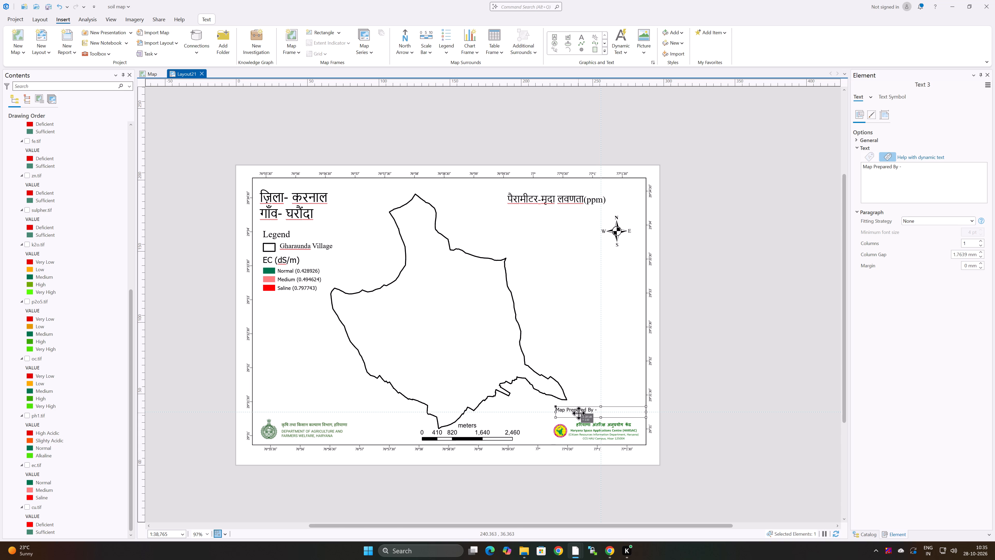
left_click_drag(579, 413, 579, 414)
left_click(701, 370)
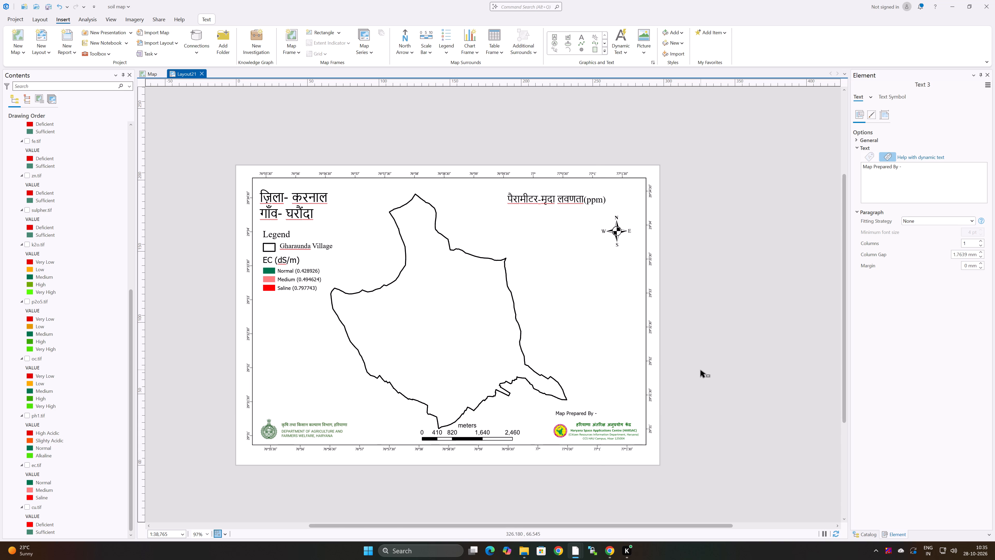
Shift the Department of Agriculture and Farmers Welfare logo slightly right and down toward the map frame's lower border.
left_click(463, 327)
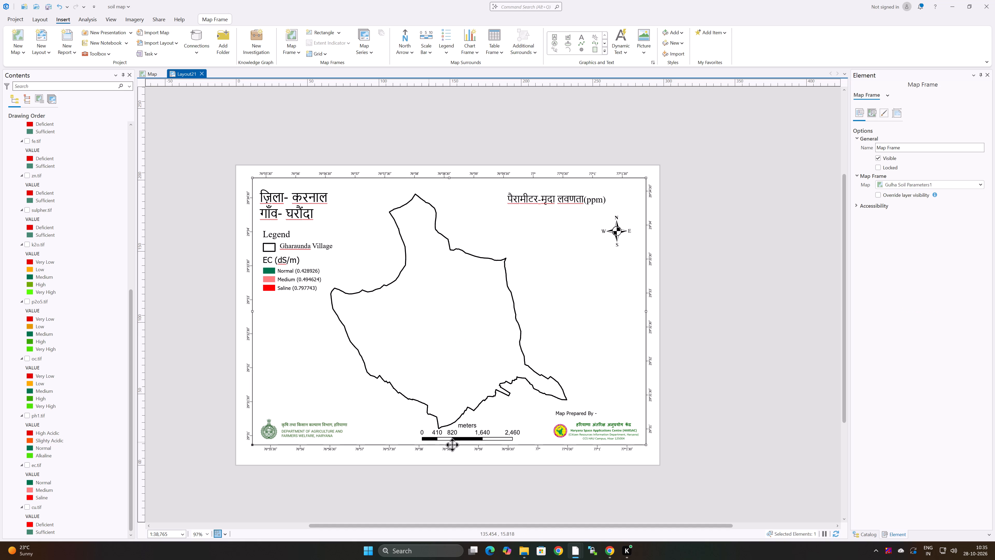
left_click(325, 430)
left_click_drag(318, 428, 320, 428)
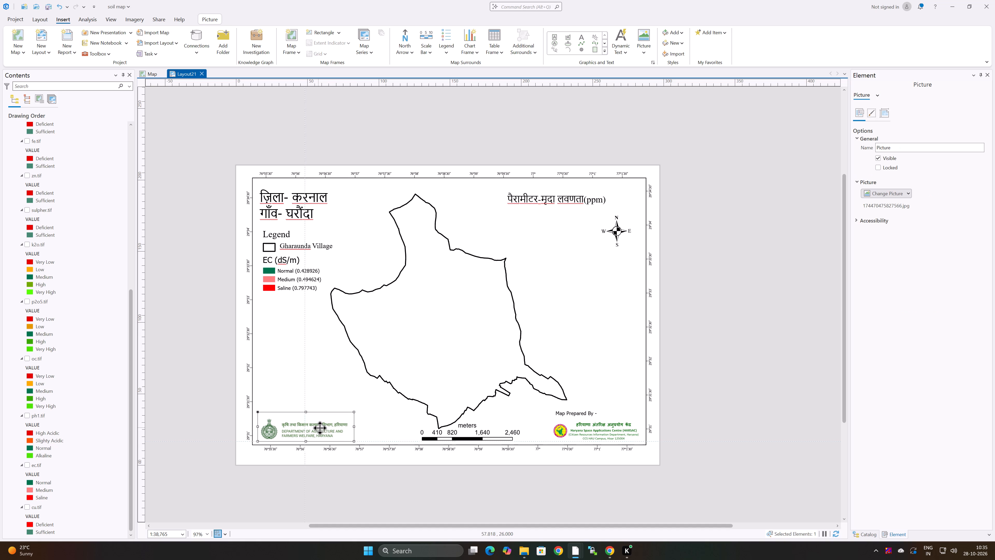
left_click_drag(320, 428, 329, 434)
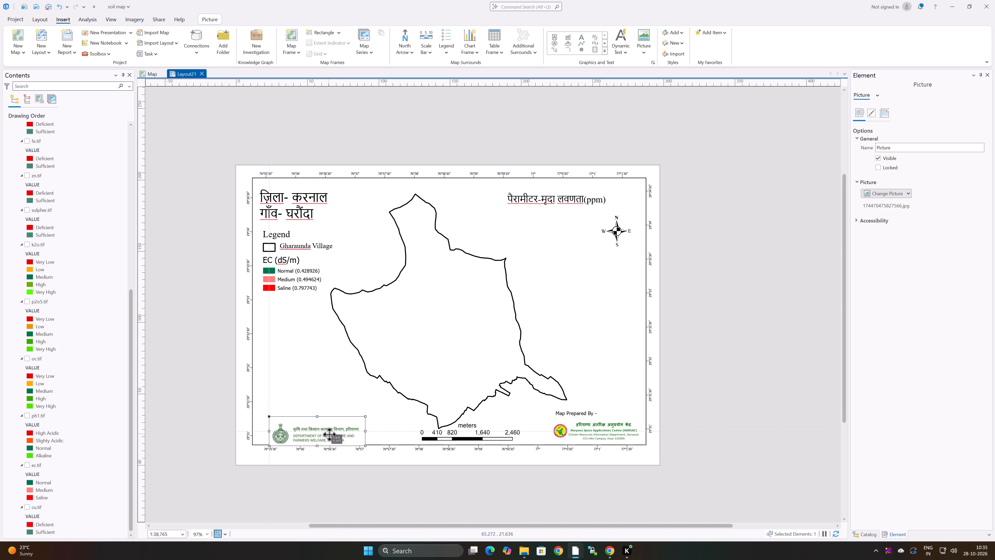
Adjust the Department of Agriculture logo's position in the map frame's lower-left corner and deselect it.
left_click_drag(329, 434, 329, 431)
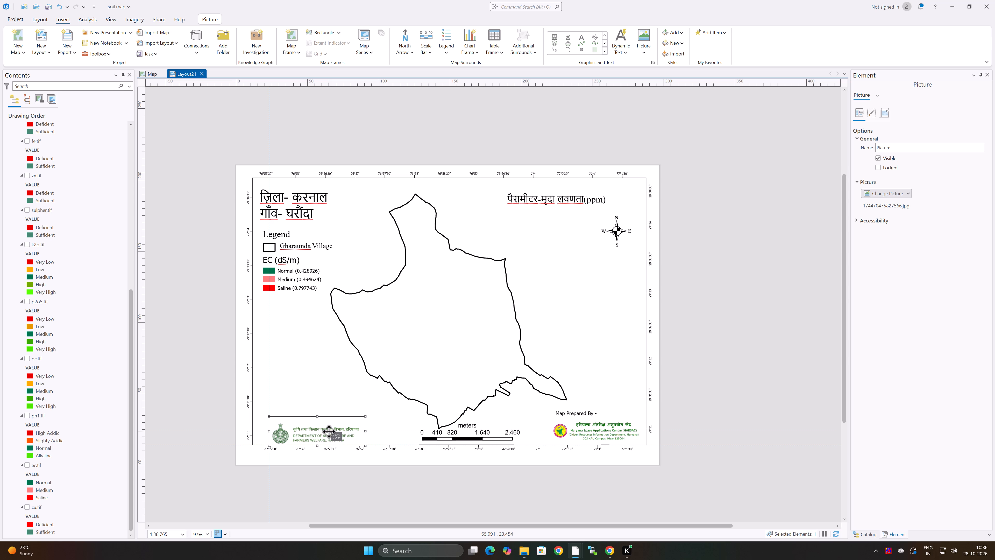
left_click_drag(329, 431, 330, 431)
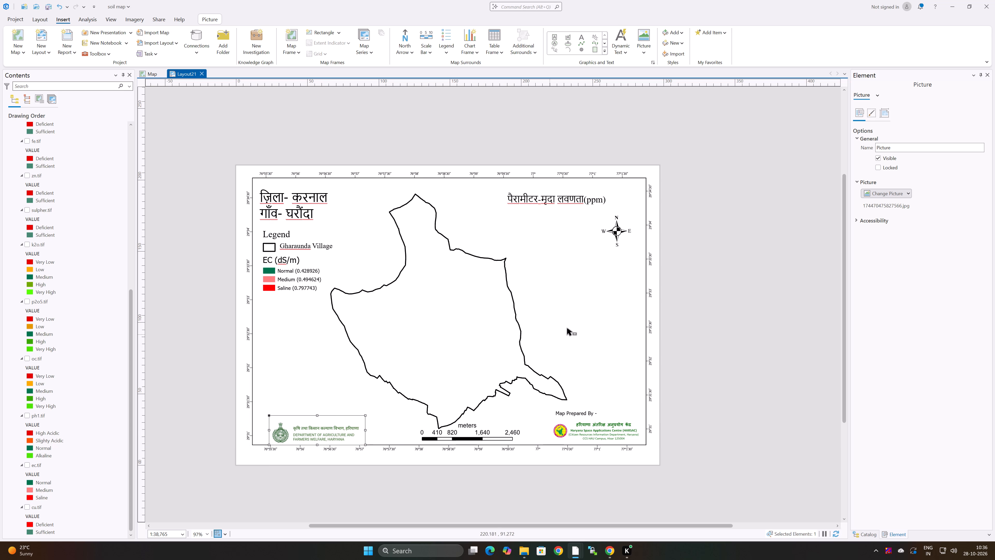
left_click(745, 306)
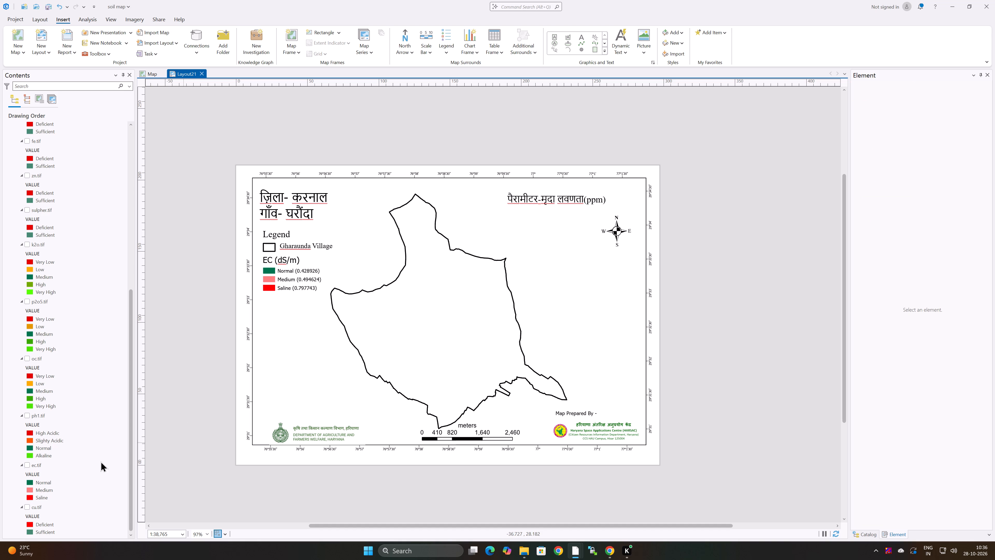
Turn the ec.tif layer back on in the layout's map frame.
scroll(88, 464, "down", 5)
scroll(76, 430, "up", 14)
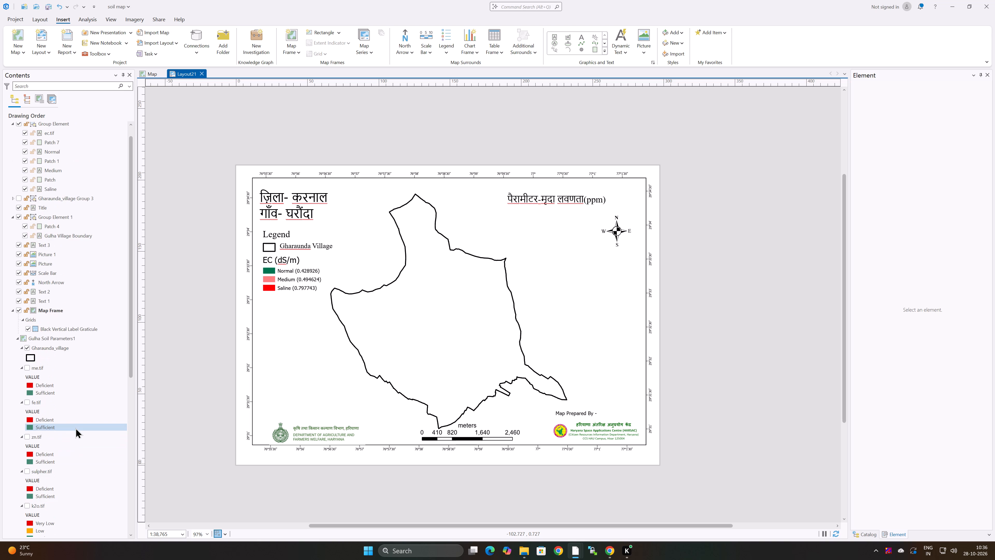
scroll(75, 428, "down", 9)
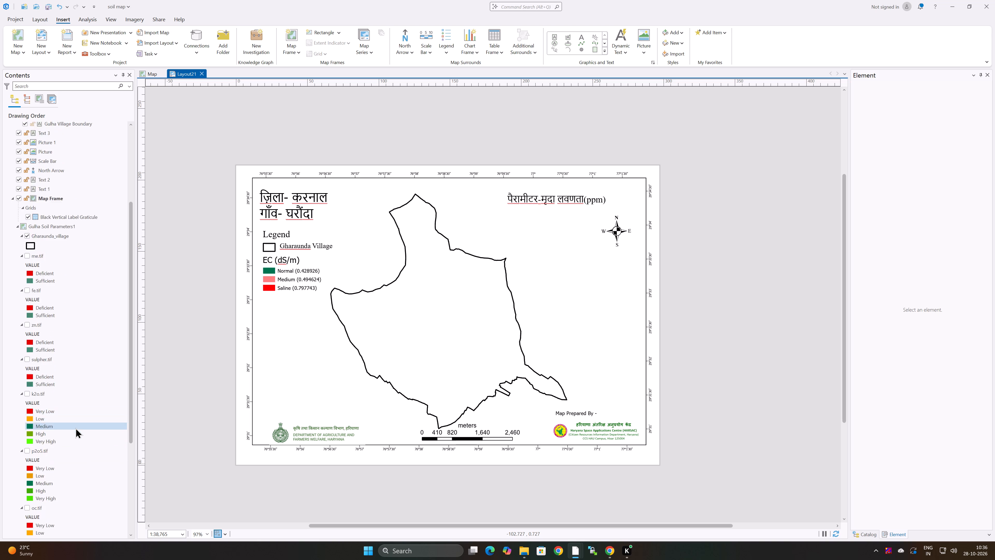
scroll(75, 428, "down", 16)
scroll(75, 428, "down", 11)
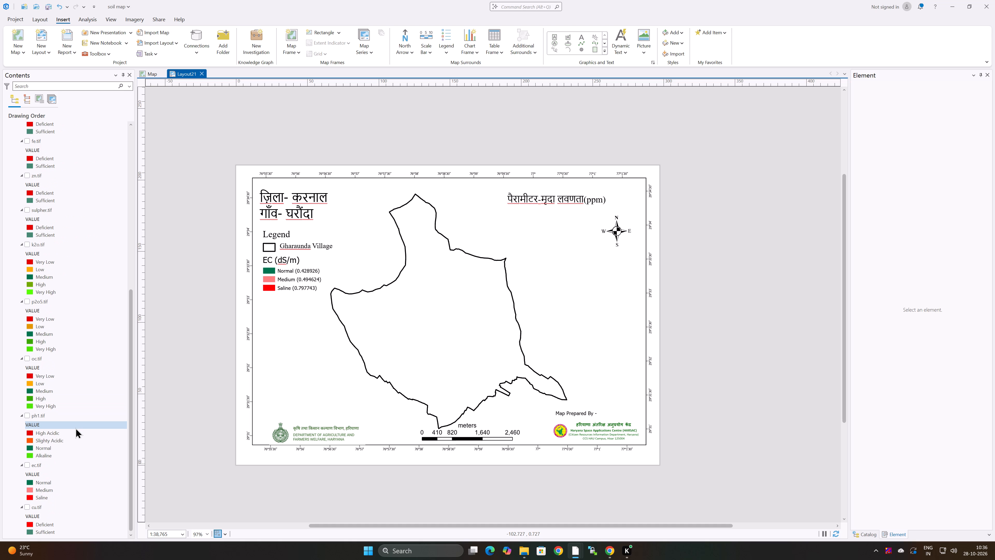
left_click(27, 464)
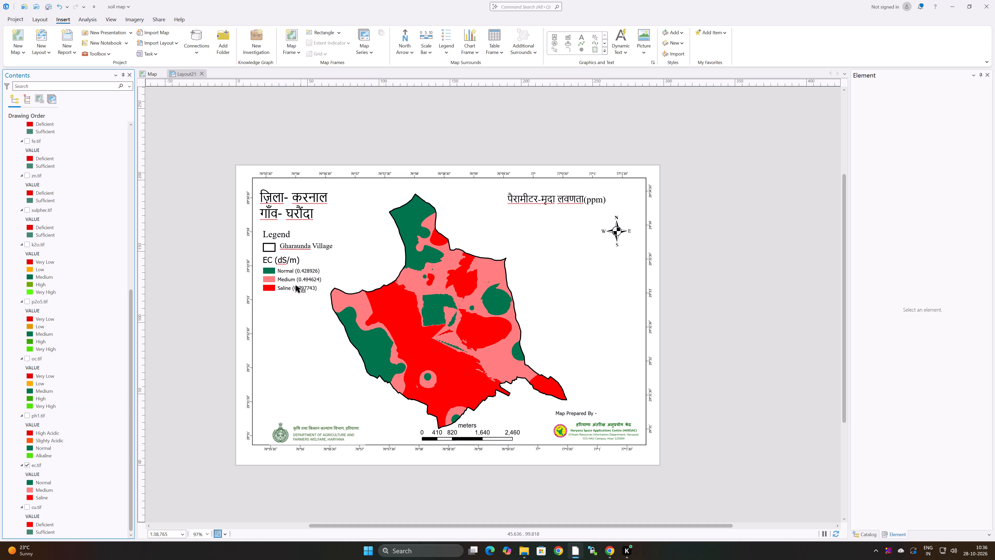
right_click(62, 463)
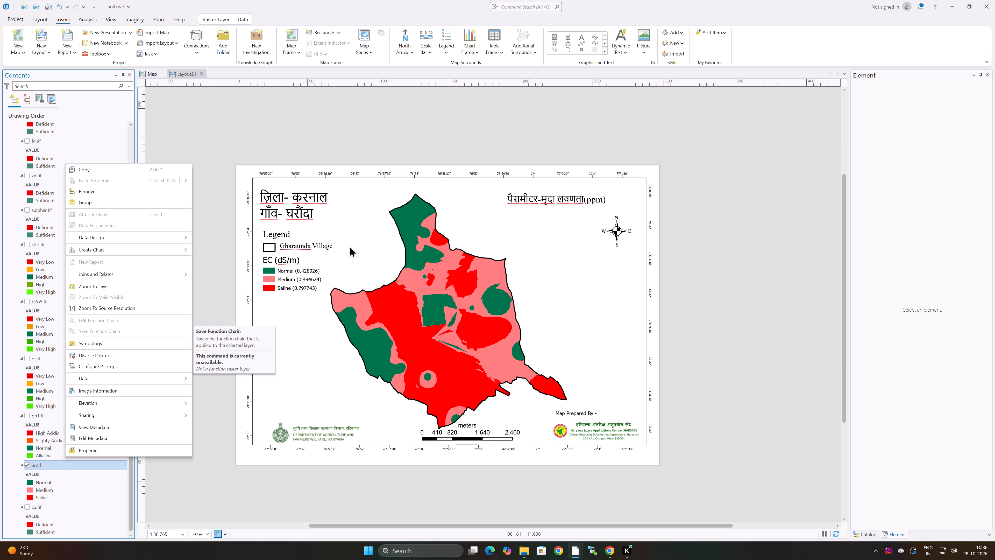
left_click(305, 272)
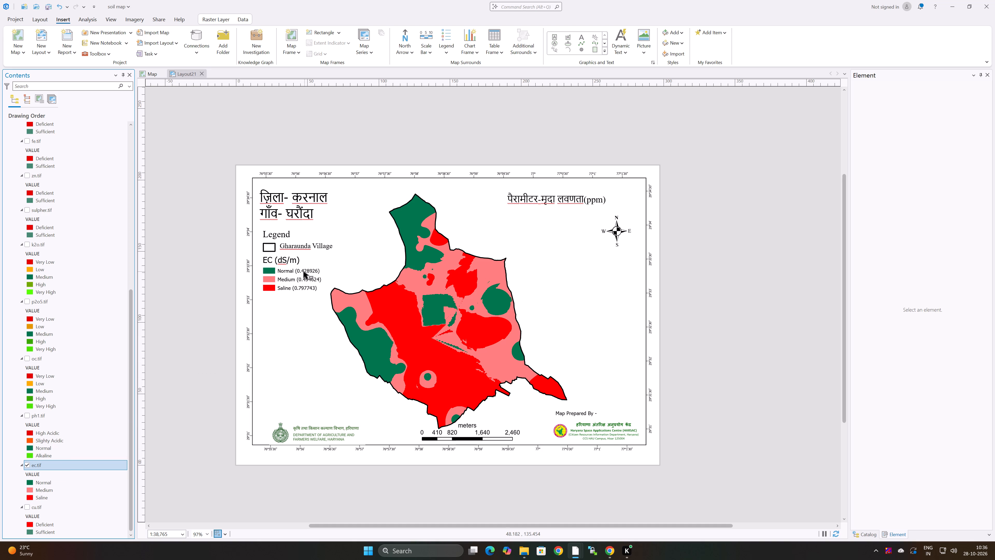
Move the word Normal after the bracketed value in the green class's EC legend label, separated by a space.
double_click(303, 270)
left_click(292, 271)
left_click(270, 271)
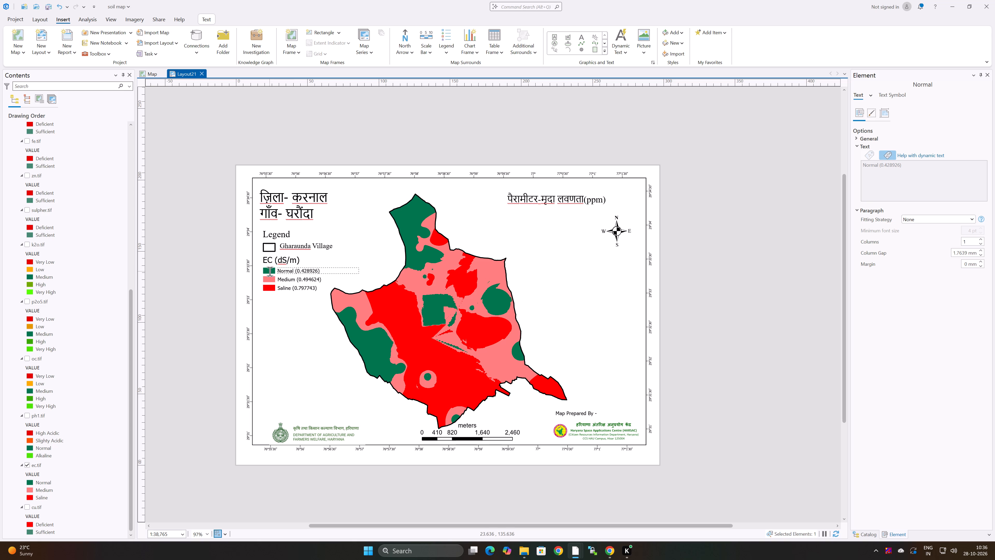
left_click(292, 271)
double_click(294, 272)
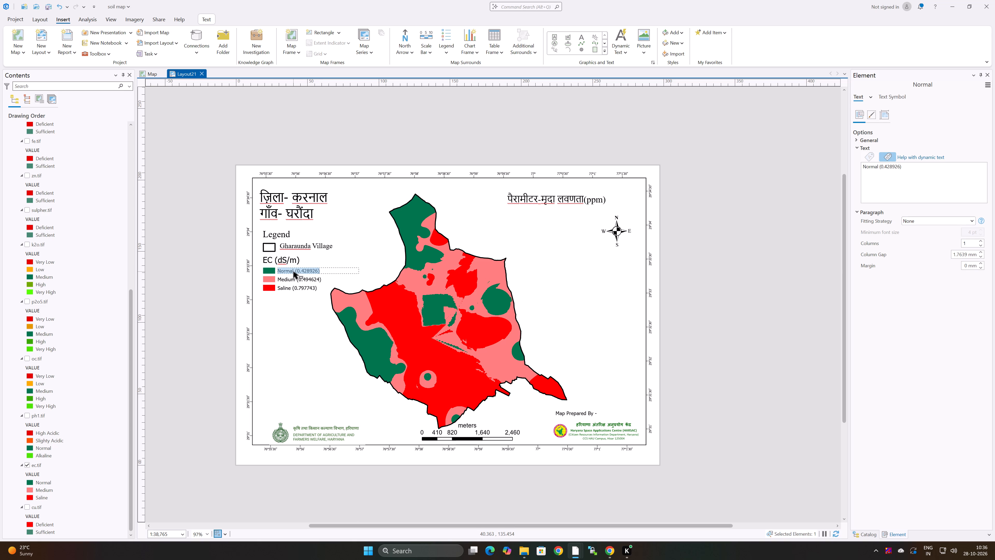
left_click(293, 271)
left_click_drag(296, 271, 283, 272)
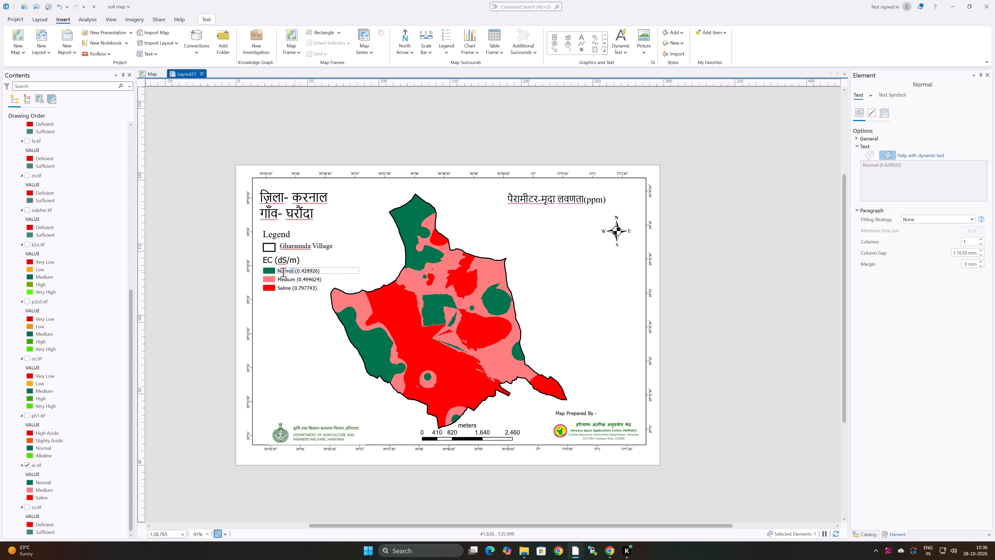
left_click_drag(283, 272, 277, 272)
key("ctrl+x")
left_click(307, 271)
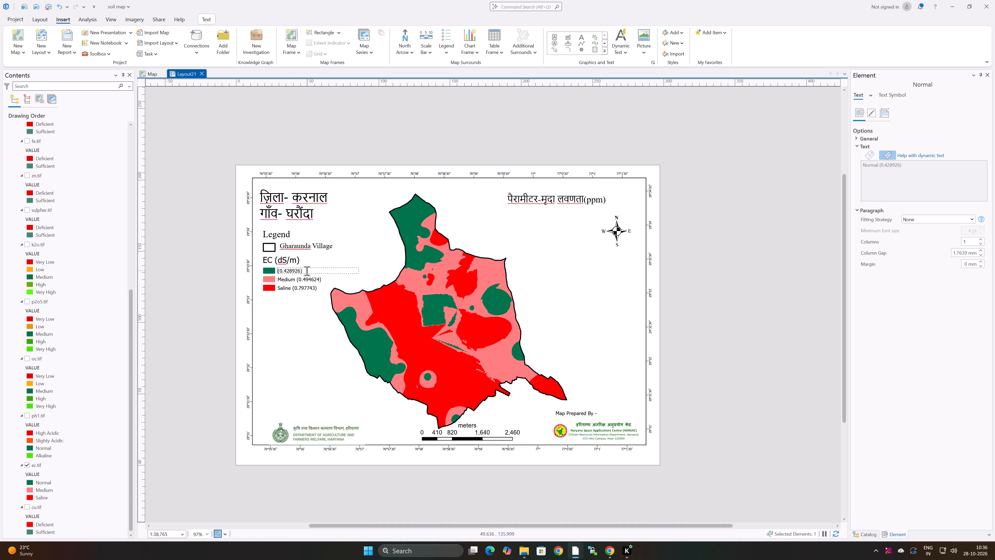
key("space")
key("ctrl+v")
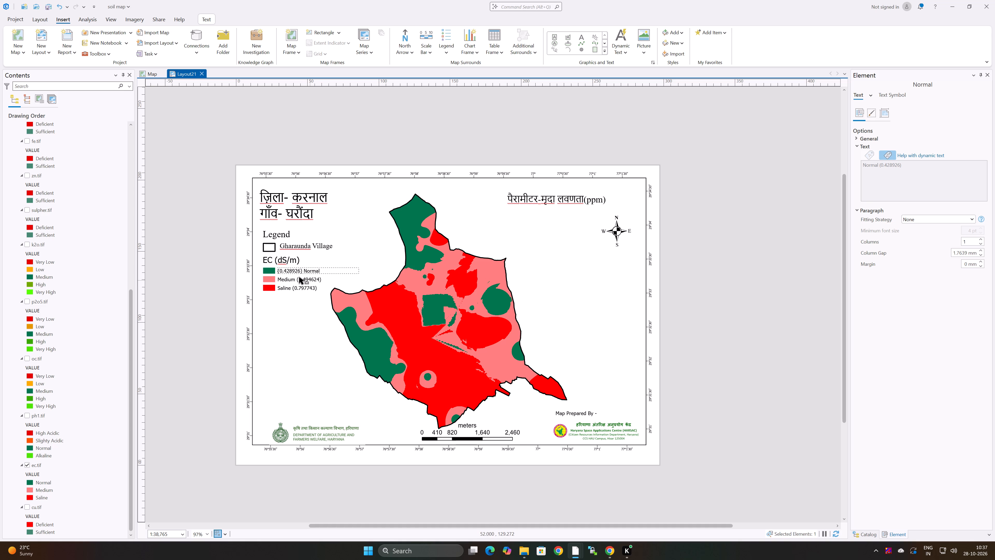
Shorten the value in the Normal legend label to two decimals so the label reads (0.42) Normal.
left_click(300, 272)
key("BackSpace")
key("BackSpace")
key("BackSpace")
key("BackSpace")
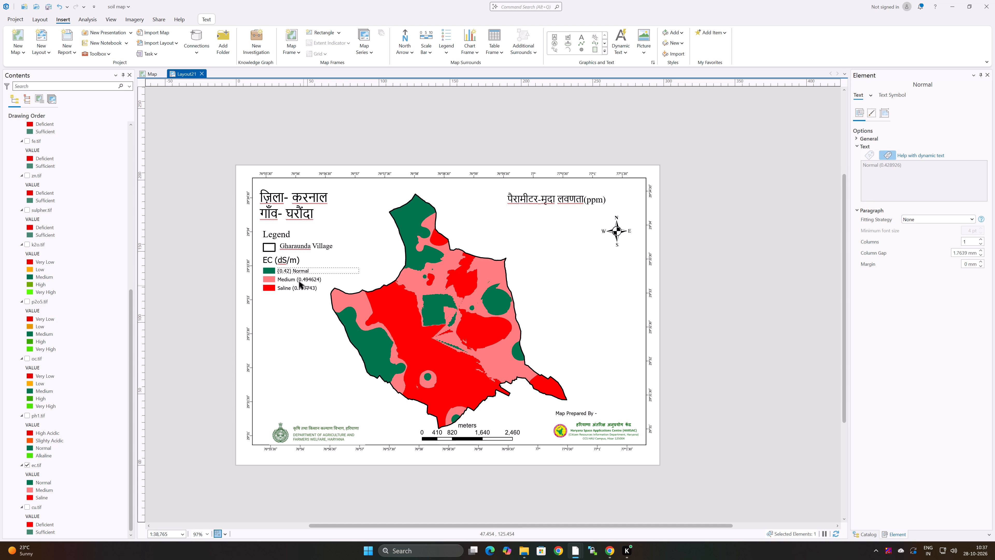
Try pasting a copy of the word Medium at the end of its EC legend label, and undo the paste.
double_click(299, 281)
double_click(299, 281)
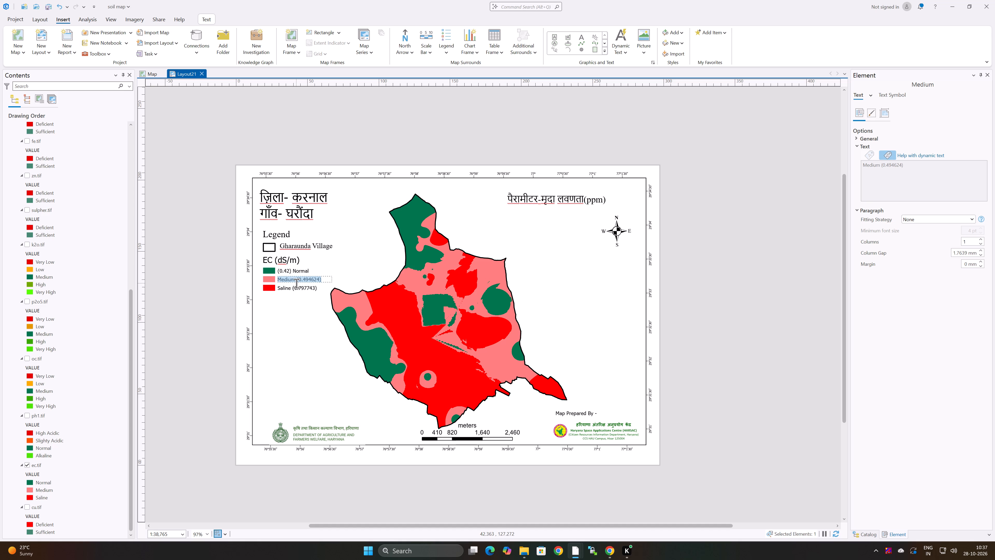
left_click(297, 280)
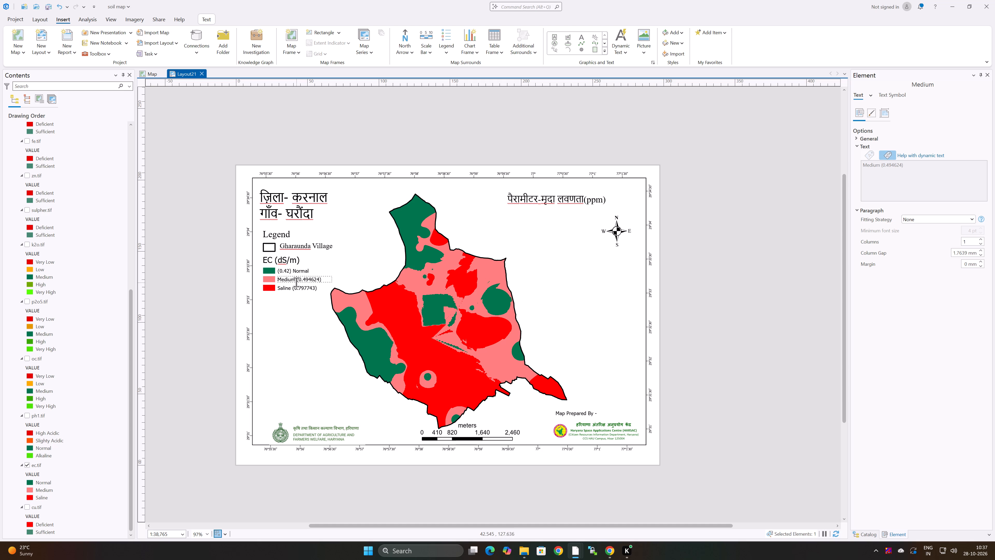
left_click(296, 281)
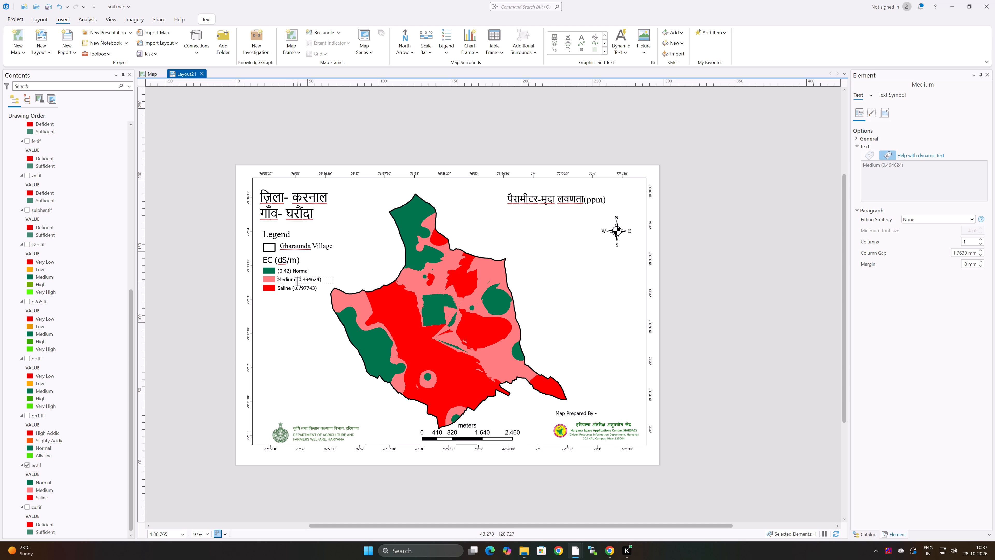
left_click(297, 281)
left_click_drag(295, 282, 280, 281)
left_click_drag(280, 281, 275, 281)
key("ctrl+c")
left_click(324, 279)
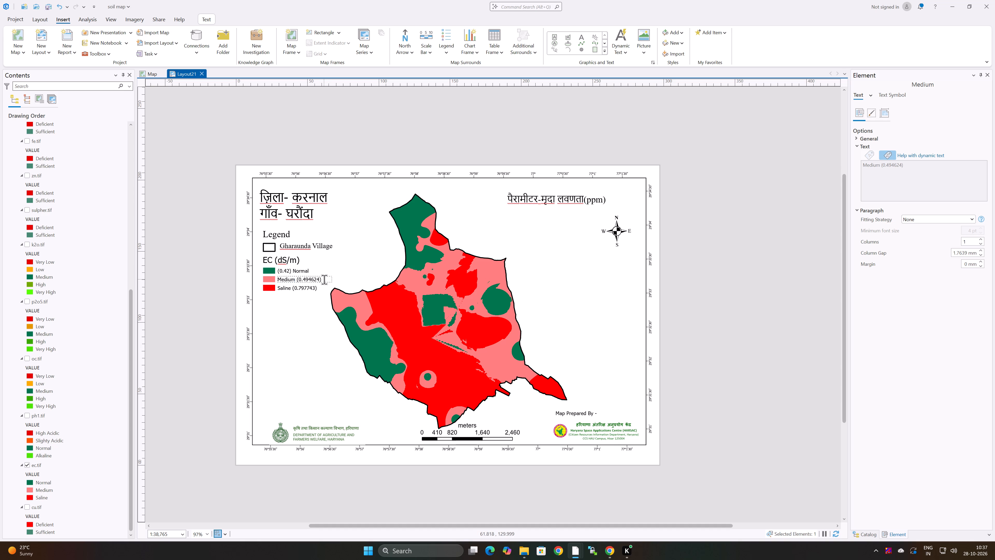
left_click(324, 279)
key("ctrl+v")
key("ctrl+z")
Move the word Medium after the bracketed value in the pink class's EC legend label, separated by a space.
left_click_drag(296, 280, 287, 283)
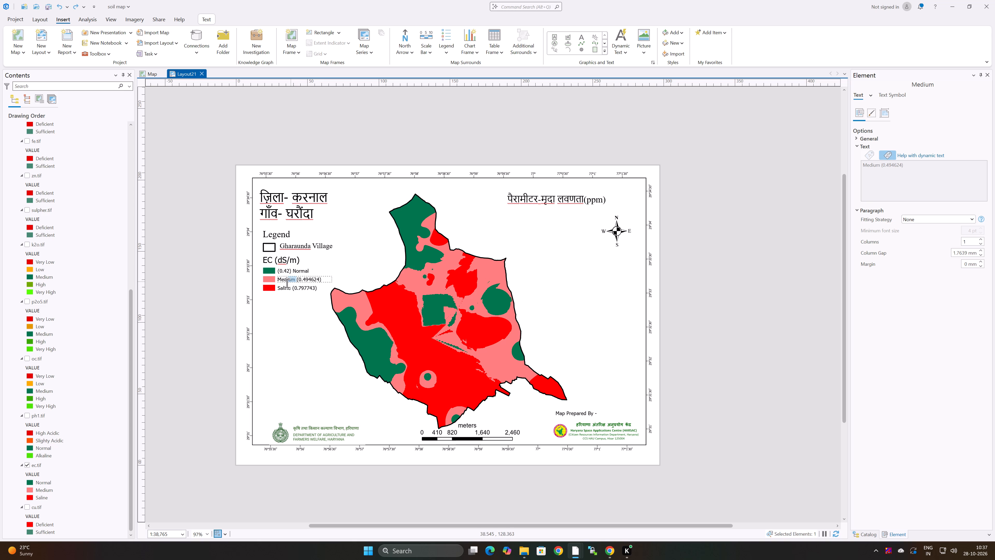
left_click_drag(287, 283, 276, 282)
key("ctrl+x")
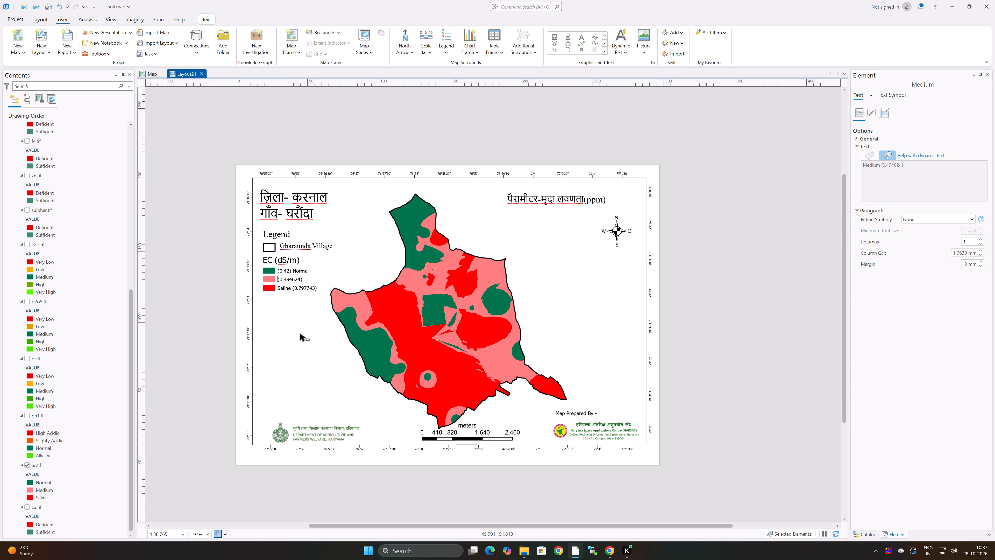
left_click(303, 279)
key("space")
key("ctrl+v")
Shorten the value in the Medium legend label to two decimals so the label reads (0.49) Medium.
left_click(300, 279)
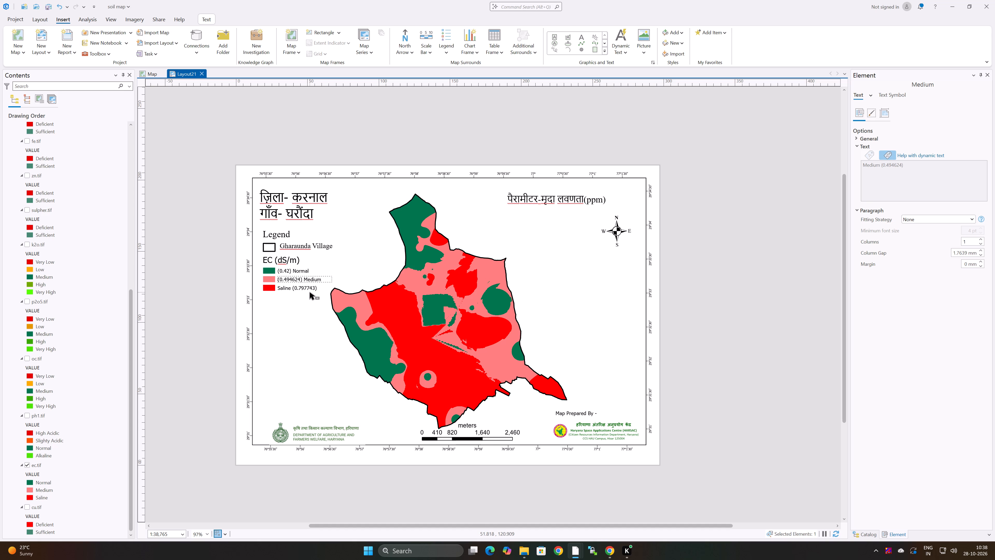
key("BackSpace")
key("BackSpace")
key("BackSpace")
key("BackSpace")
Move the word Saline after the bracketed value in the red class's EC legend label, separated by a space.
double_click(302, 288)
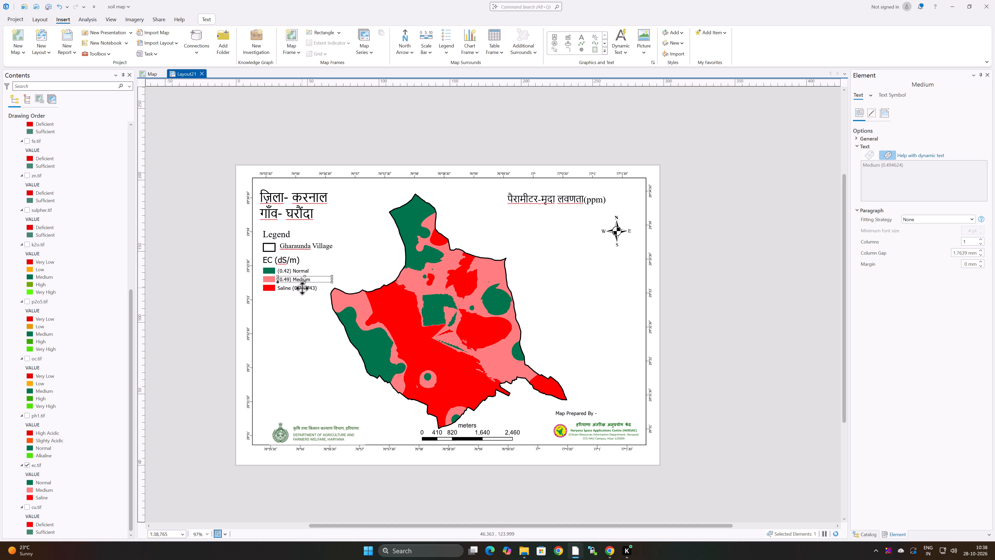
left_click(303, 289)
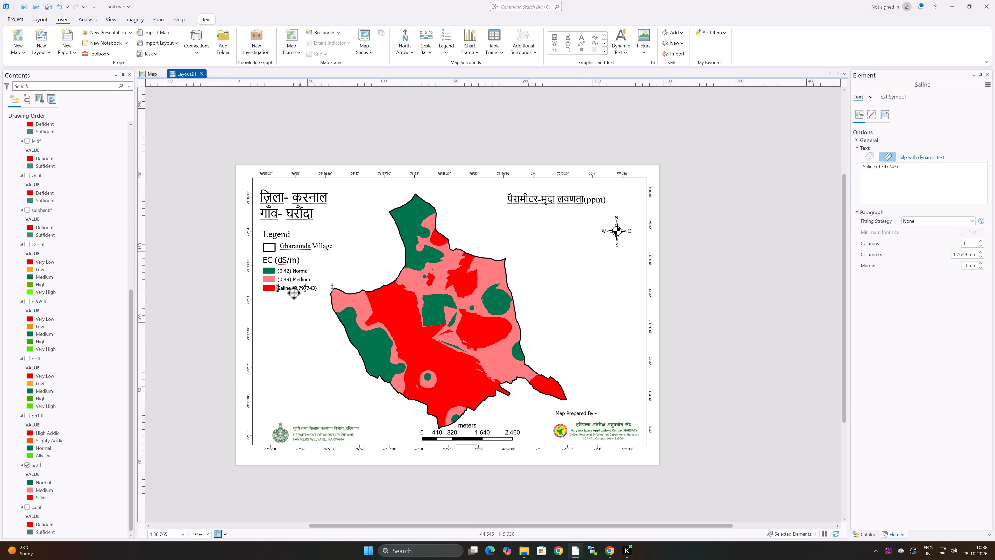
double_click(292, 290)
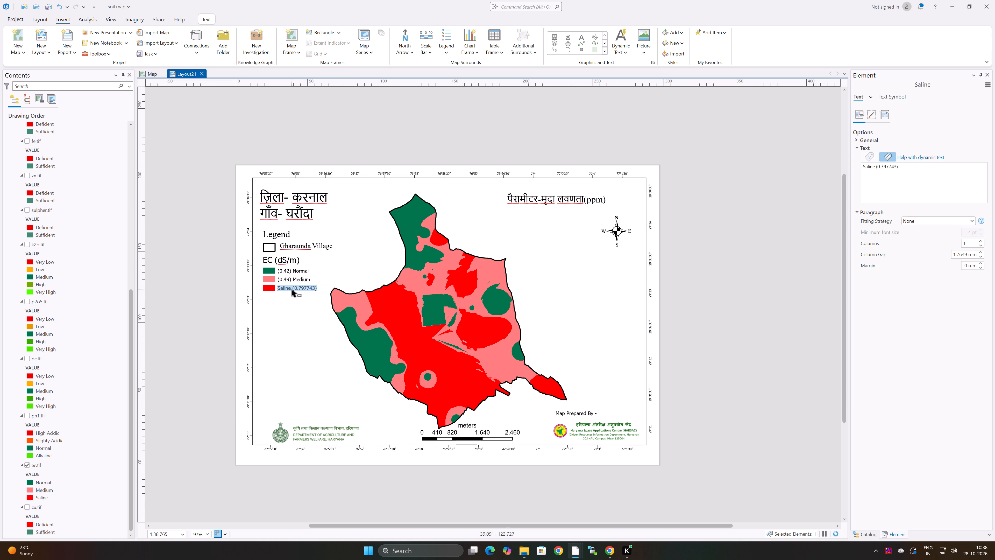
left_click(293, 288)
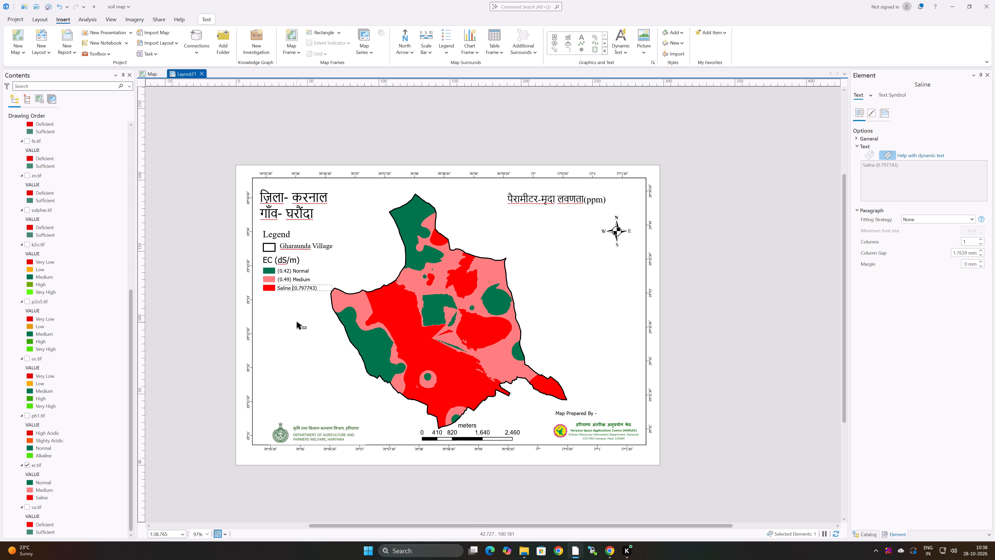
left_click_drag(292, 288, 277, 290)
left_click_drag(277, 290, 274, 291)
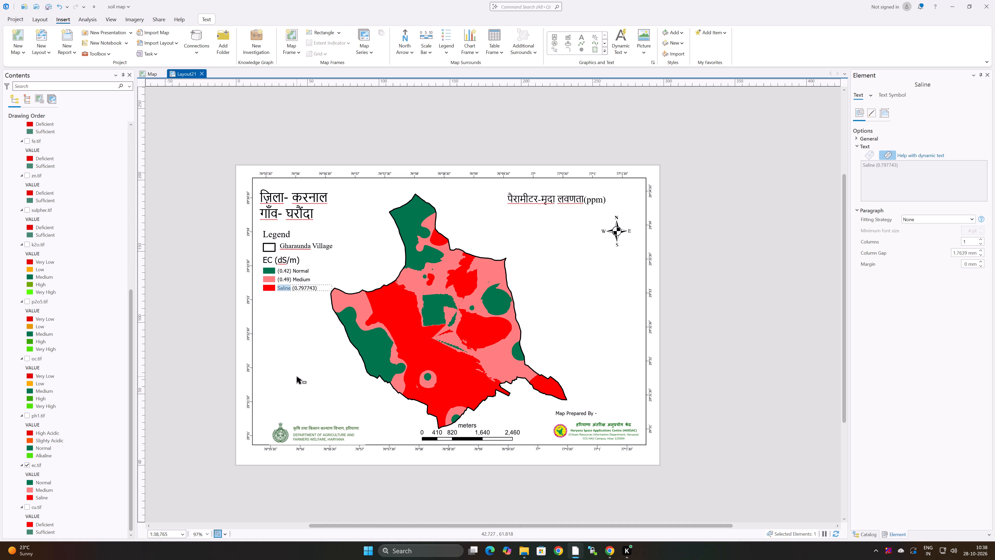
key("ctrl+x")
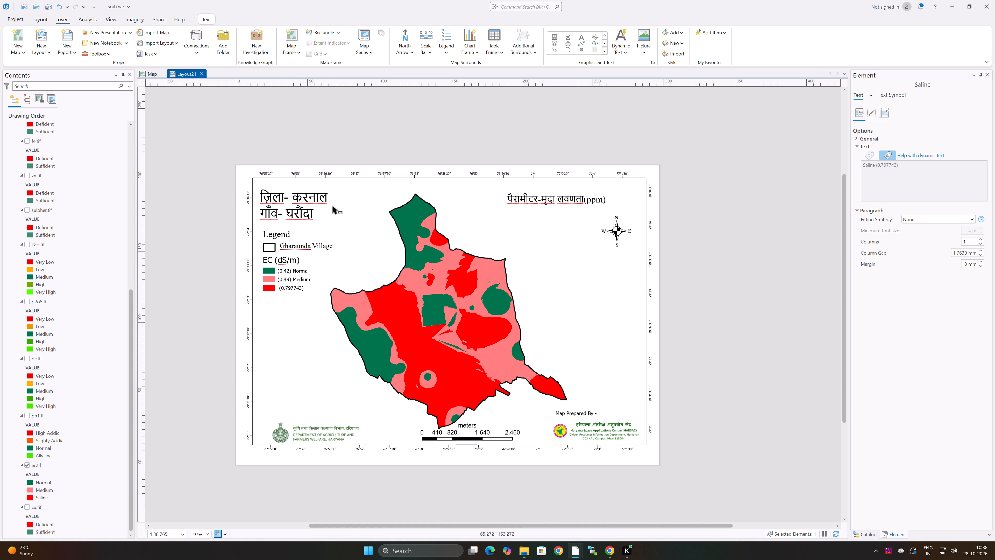
left_click(307, 287)
key("space")
key("ctrl+v")
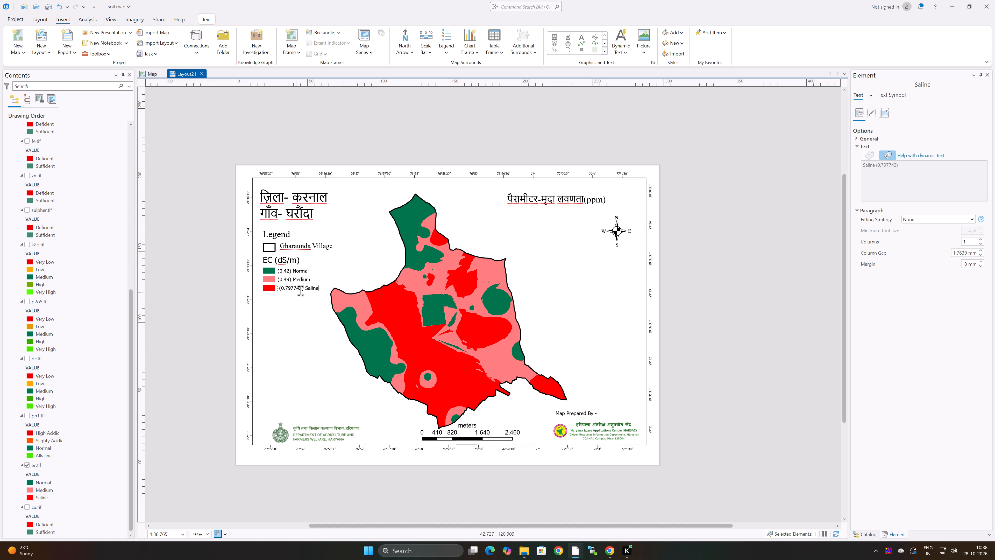
Shorten the value in the Saline legend label to two decimals so the label reads (0.79) Saline, and clear the selection.
left_click(302, 289)
key("BackSpace")
key("BackSpace")
key("BackSpace")
key("BackSpace")
left_click(310, 239)
left_click(286, 271)
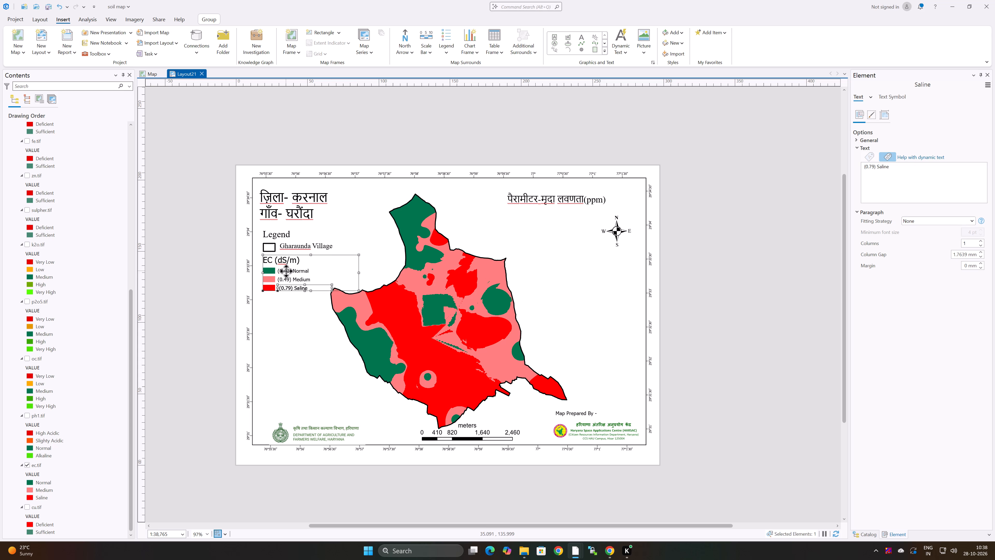
left_click(294, 250)
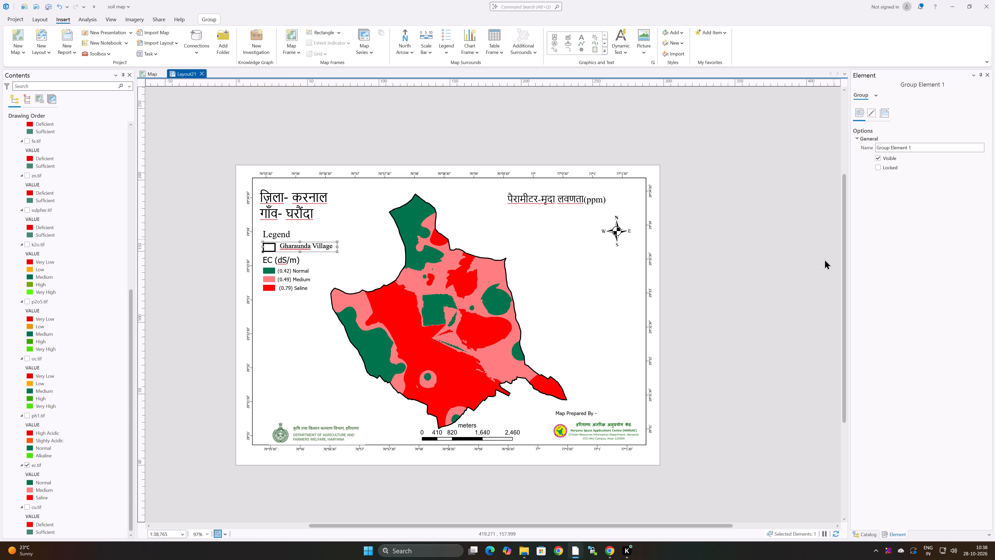
left_click(771, 265)
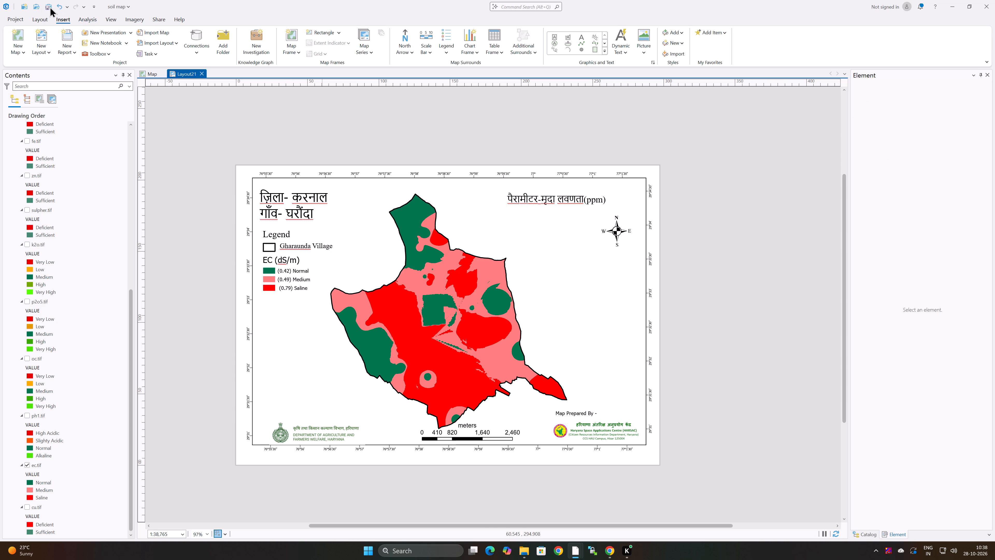
Save the soil map project.
left_click(48, 7)
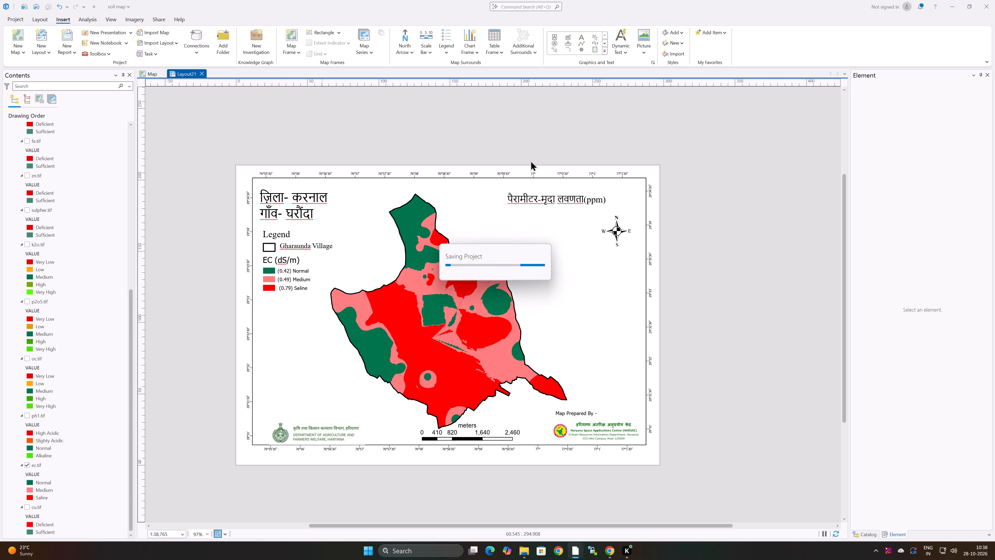
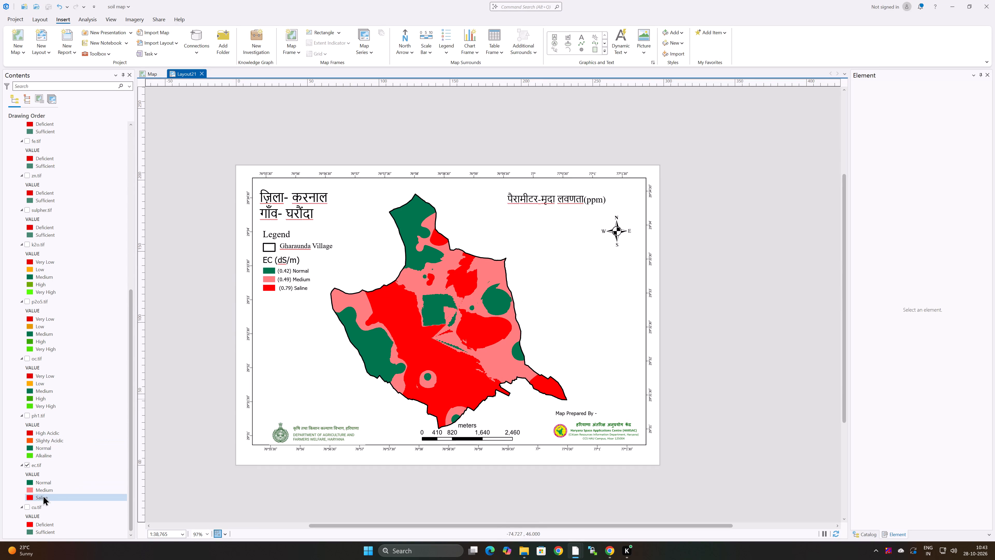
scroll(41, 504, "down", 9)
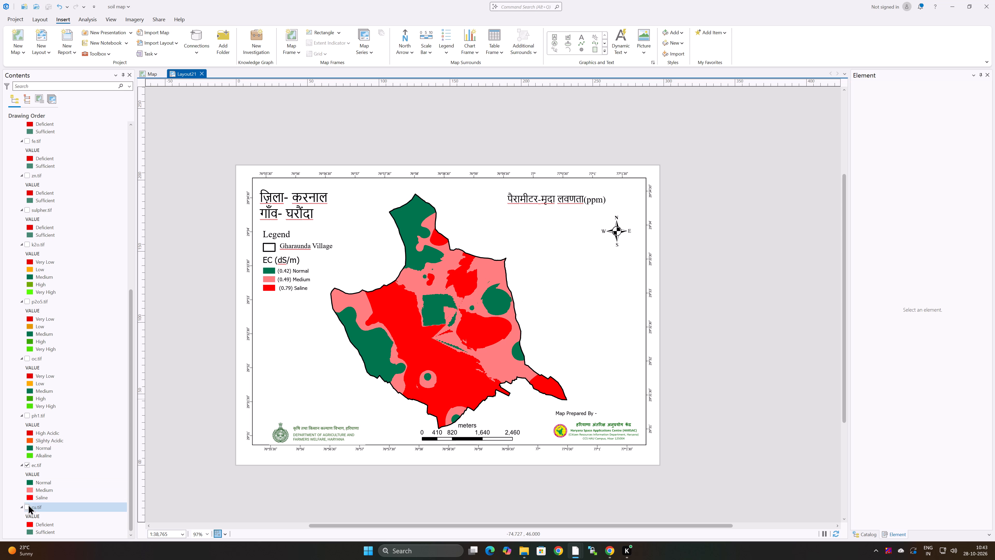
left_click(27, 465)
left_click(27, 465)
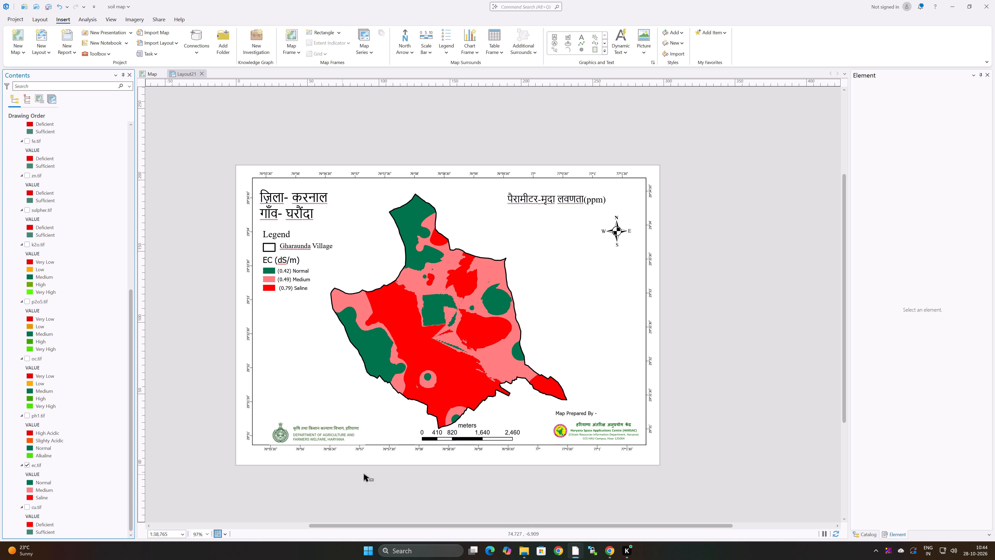
Move the Department of Agriculture logo into the map frame's lower-left corner, flush with the frame's left edge.
left_click(307, 431)
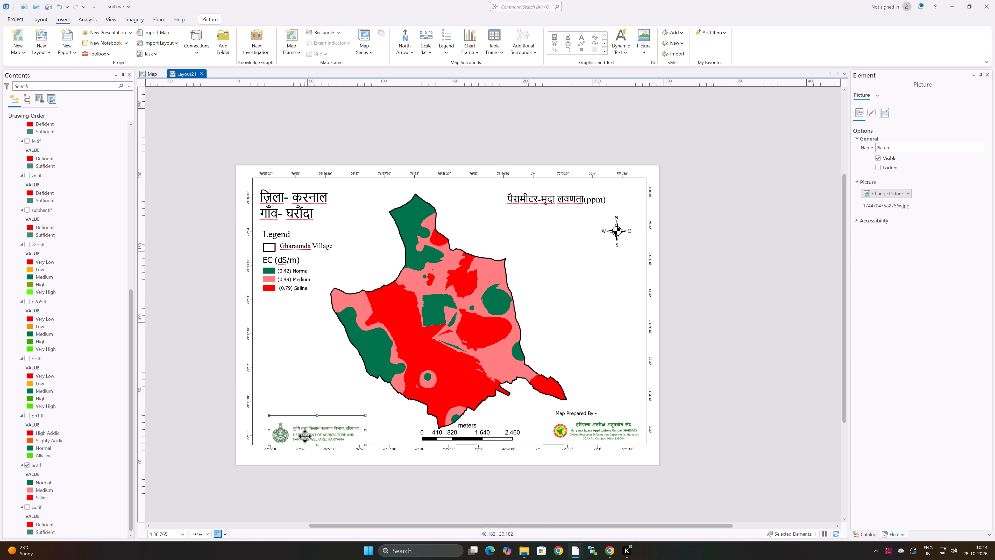
left_click_drag(305, 436, 293, 435)
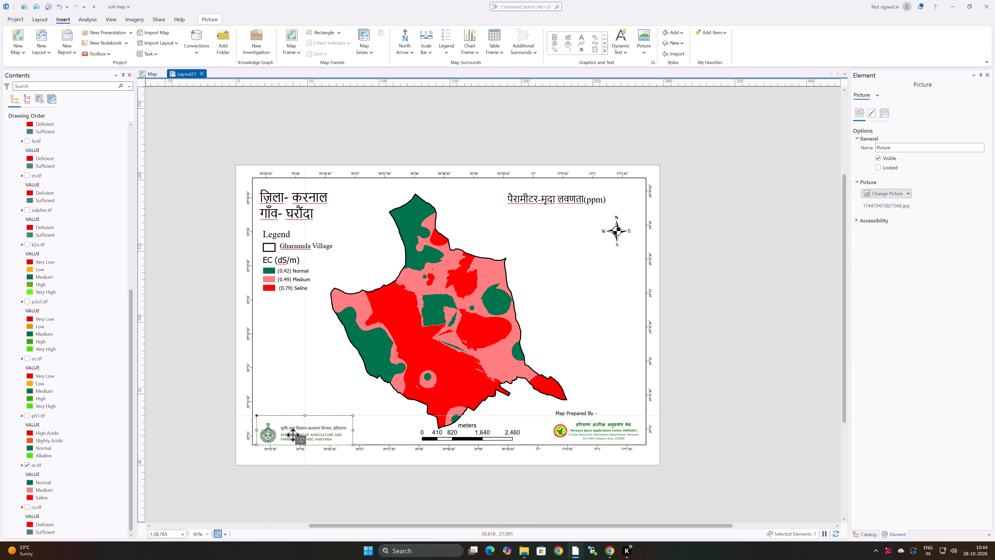
left_click_drag(293, 435, 288, 436)
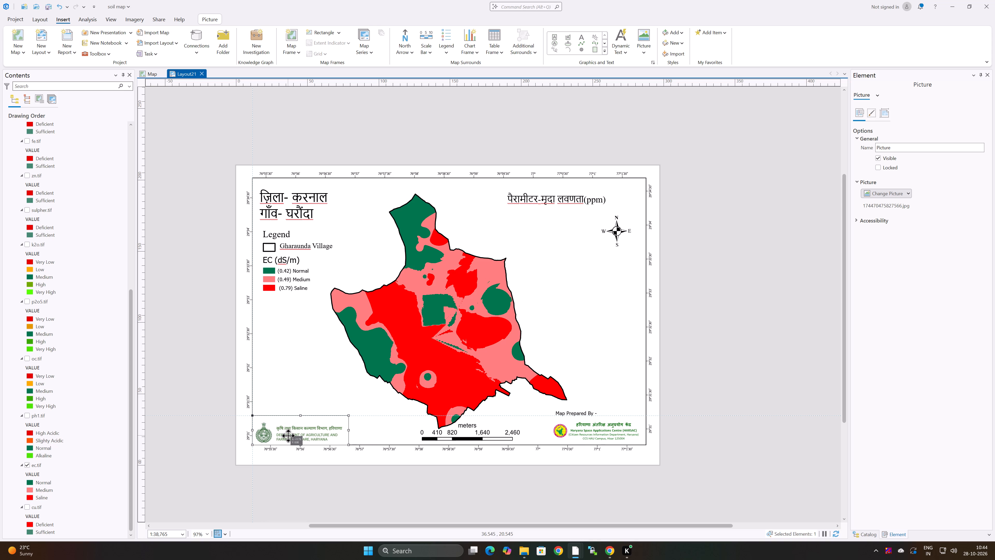
left_click_drag(288, 436, 288, 436)
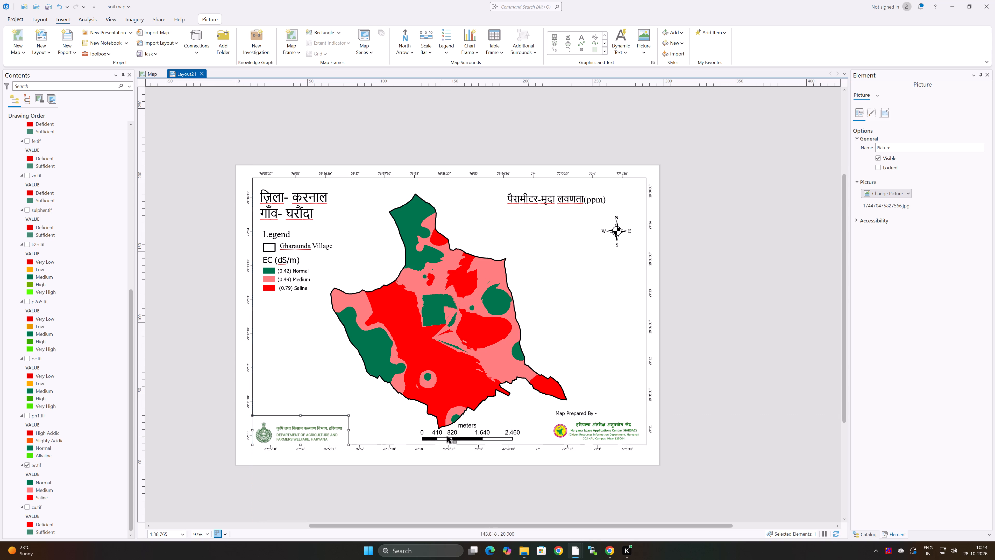
left_click(447, 436)
Move the Haryana Space Applications Centre logo right so it sits against the map frame's right edge.
left_click(585, 434)
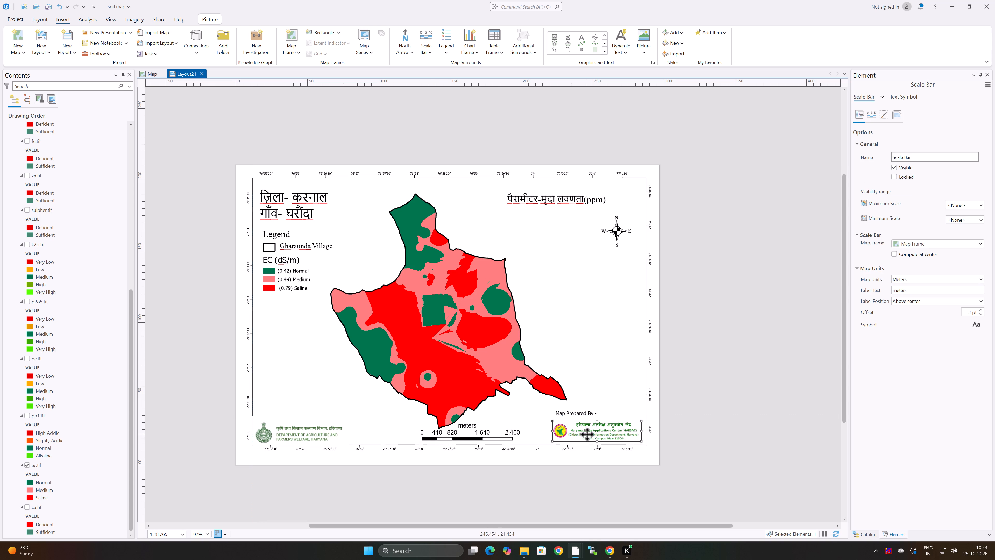
left_click(587, 434)
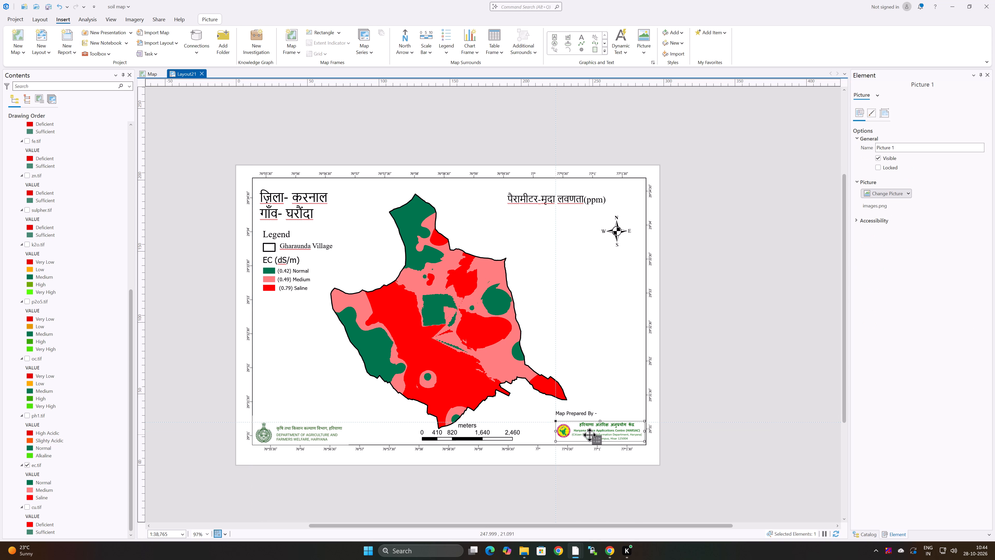
Nudge the Map Prepared By text slightly right and down so it sits just above the Haryana Space Applications Centre logo.
left_click(574, 411)
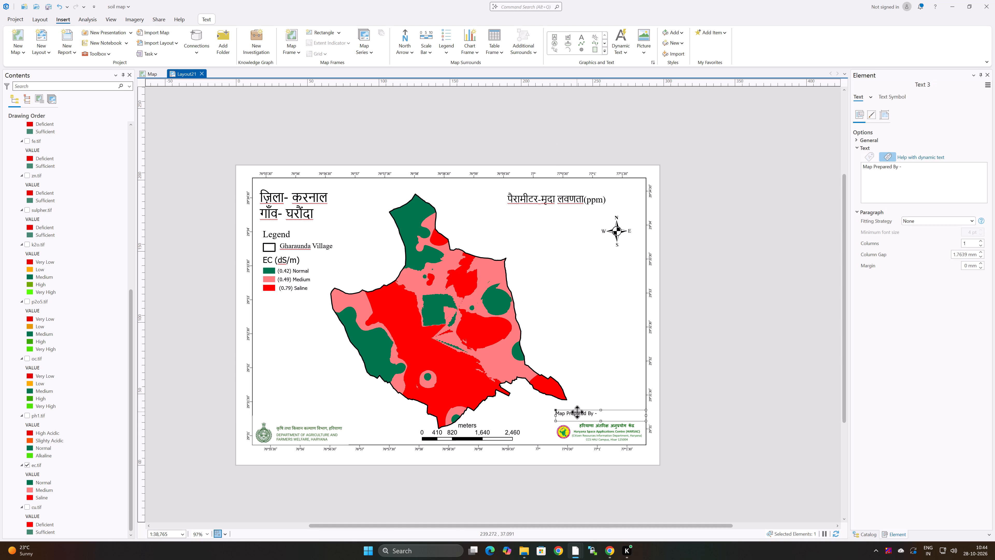
left_click_drag(578, 412, 580, 413)
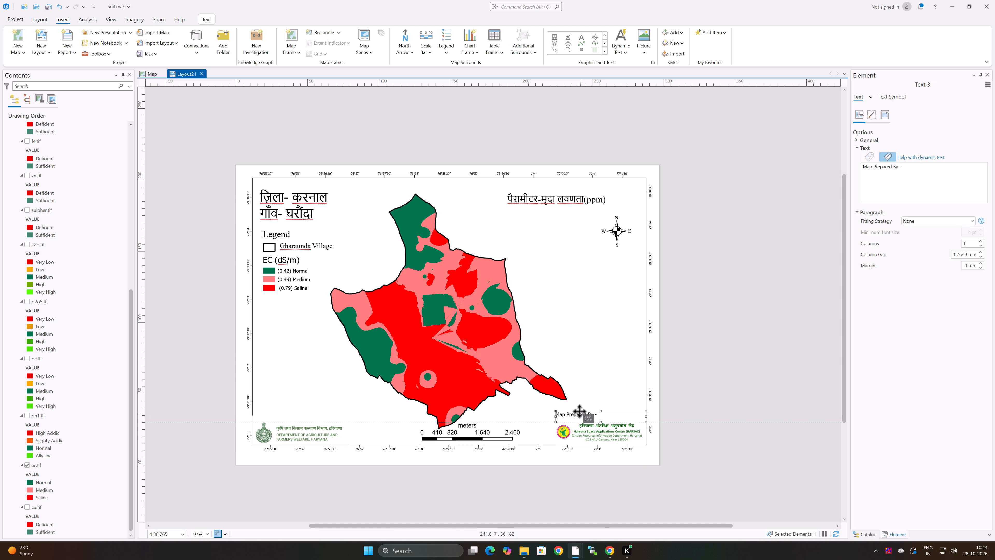
left_click(577, 388)
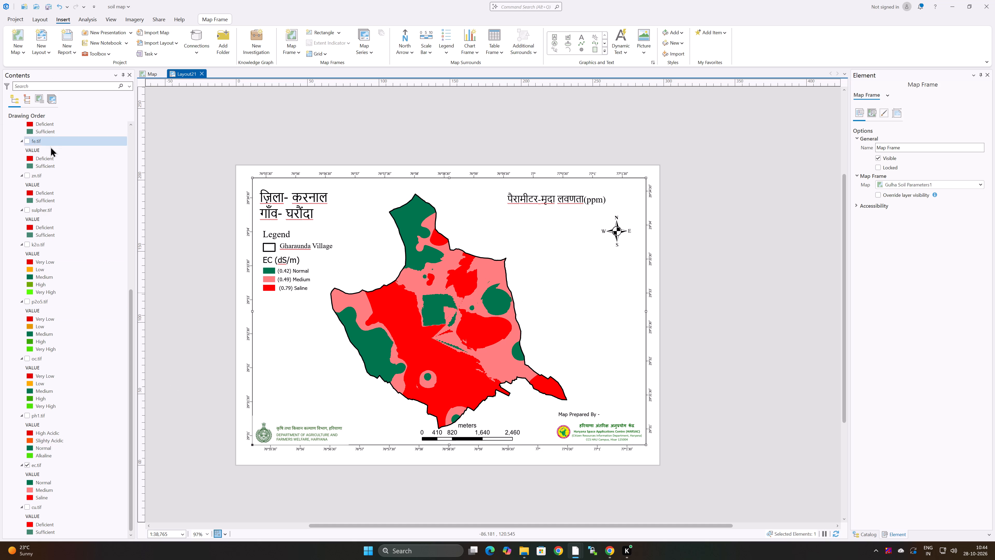
Look through the drawing order for the map frame's entries and the soil parameter layers.
scroll(51, 151, "up", 18)
scroll(52, 151, "down", 5)
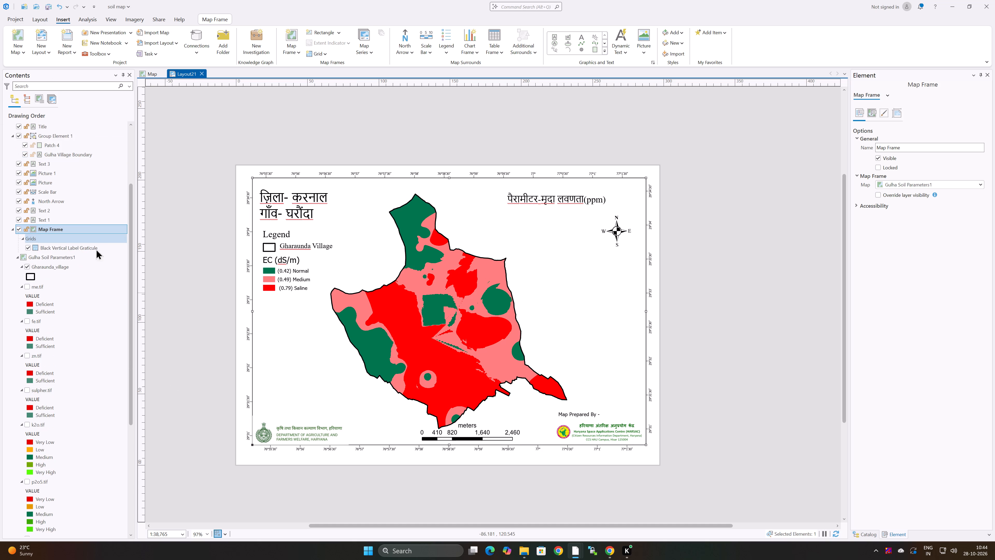
Turn on labels for the Gharaunda_village layer using the n_v_name field, with 12 pt text.
left_click(77, 266)
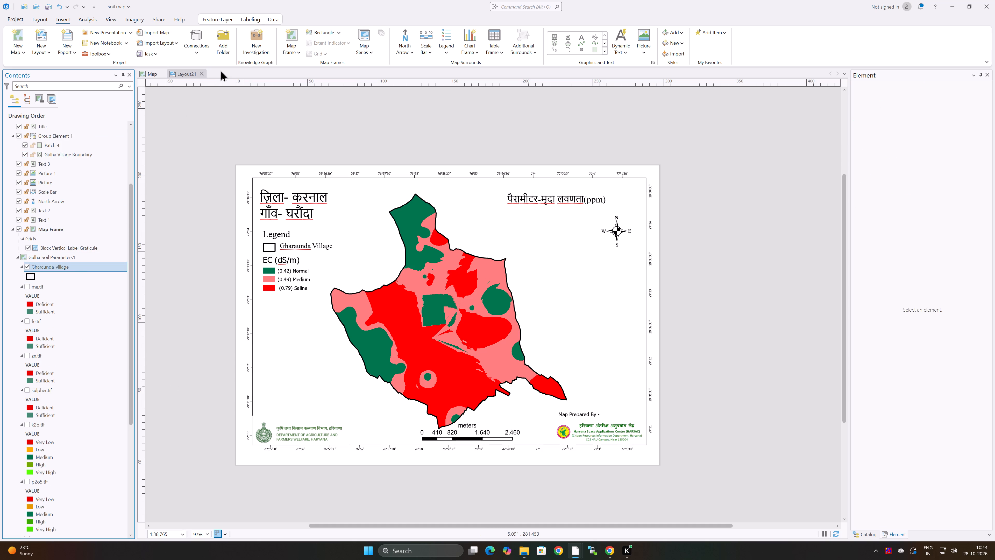
right_click(105, 267)
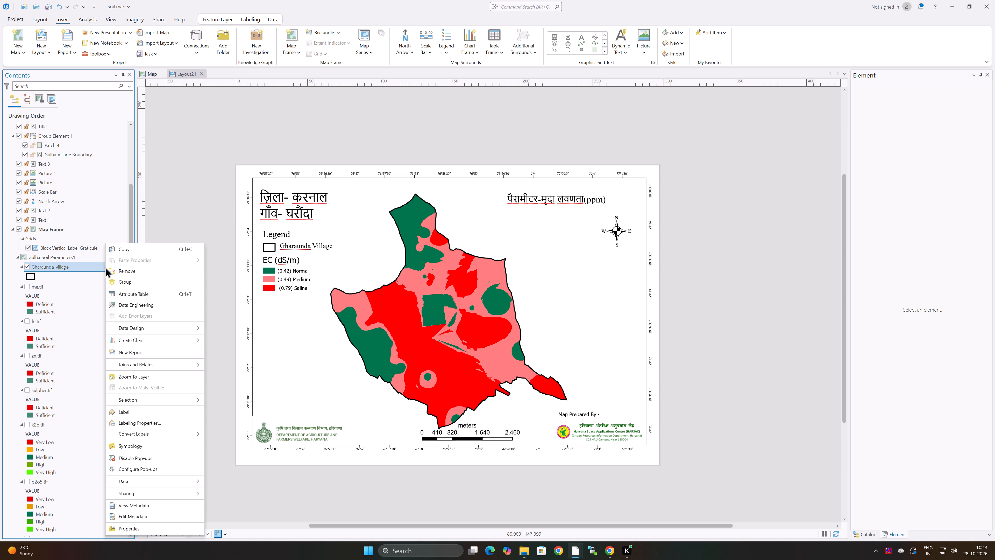
left_click(137, 413)
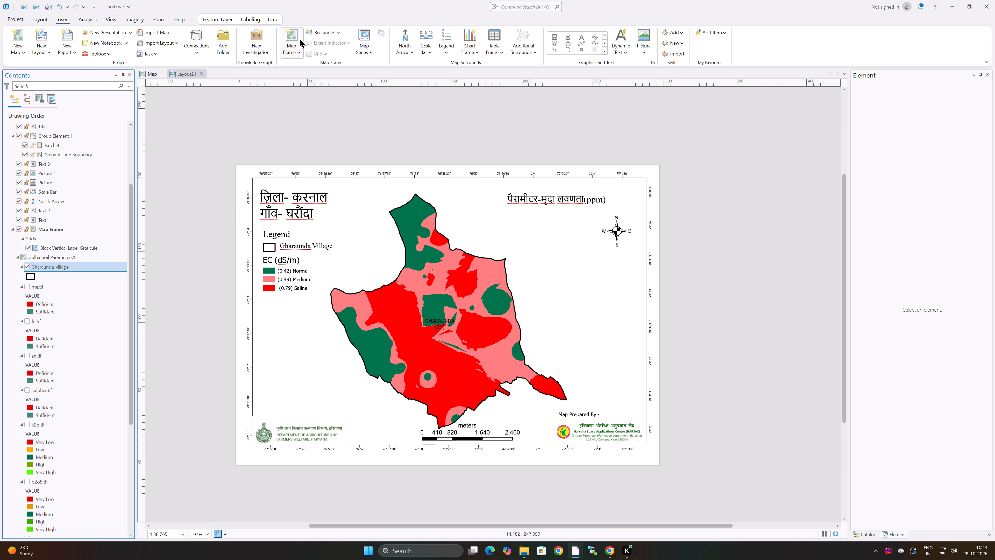
left_click(255, 17)
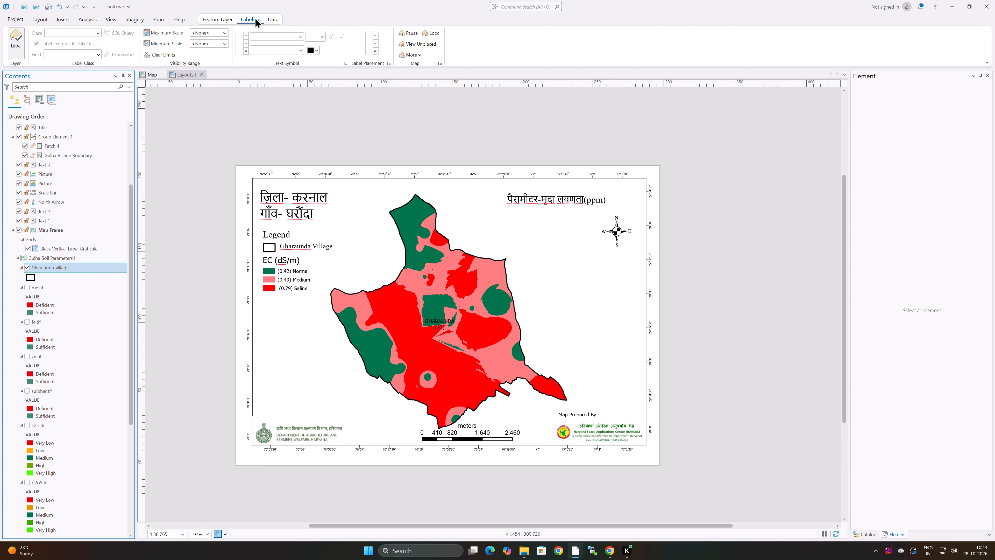
left_click(98, 54)
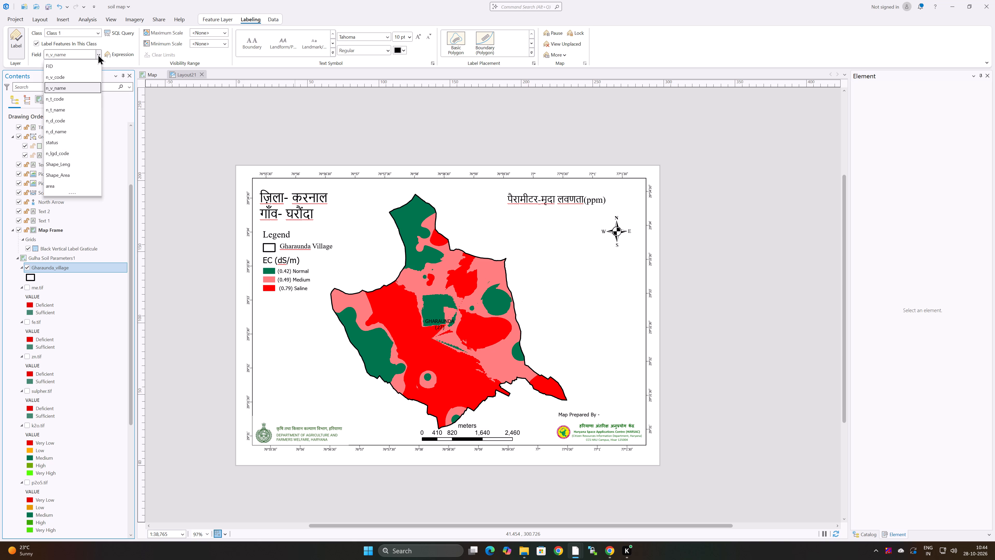
left_click(65, 88)
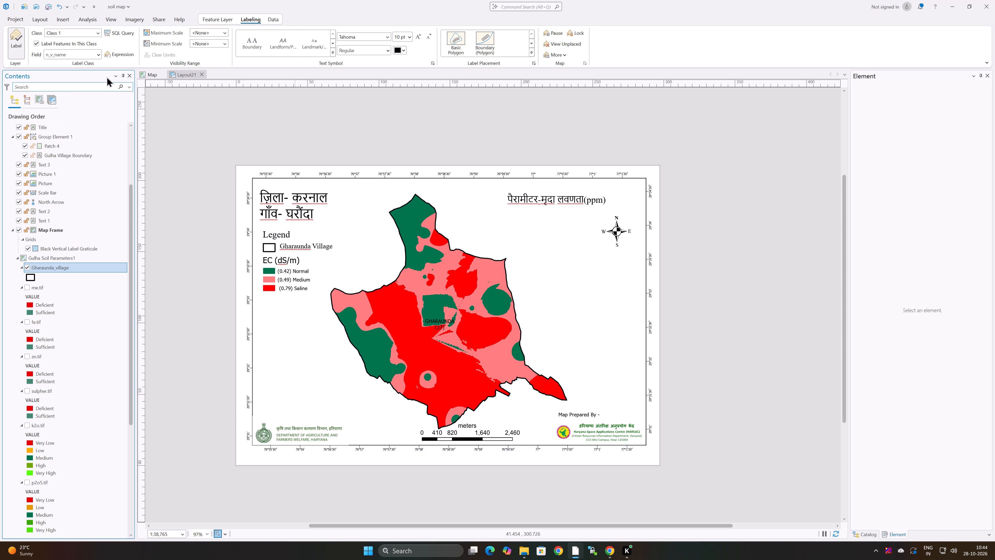
left_click(408, 37)
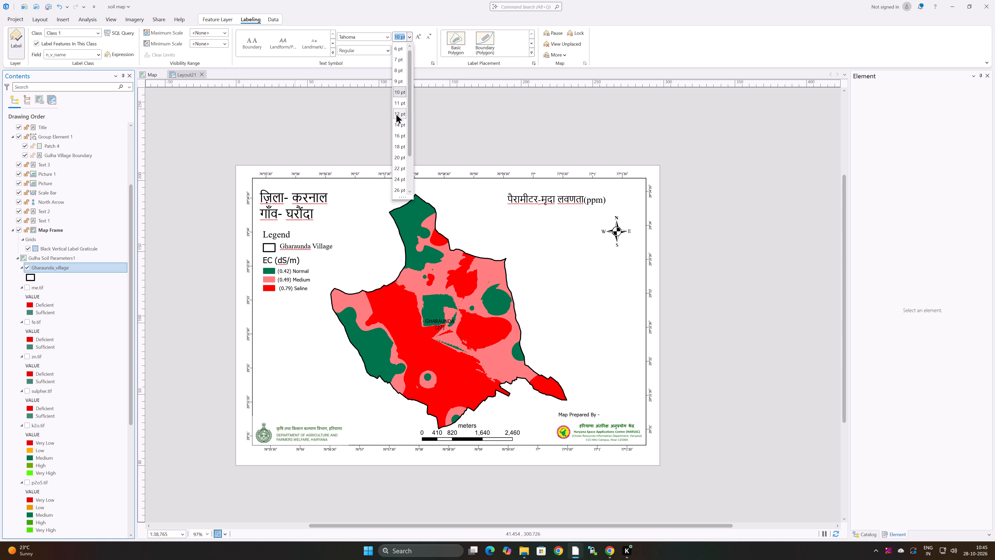
left_click(396, 113)
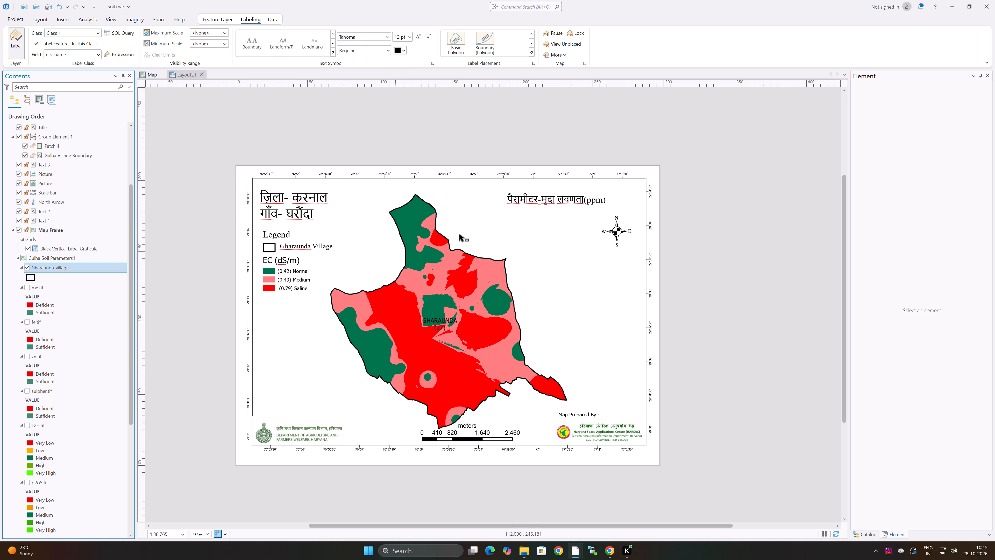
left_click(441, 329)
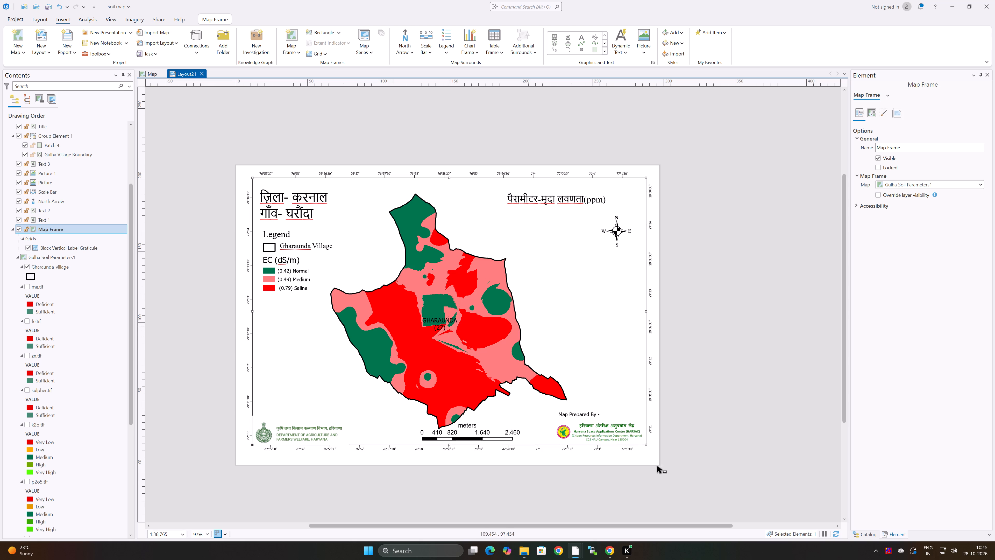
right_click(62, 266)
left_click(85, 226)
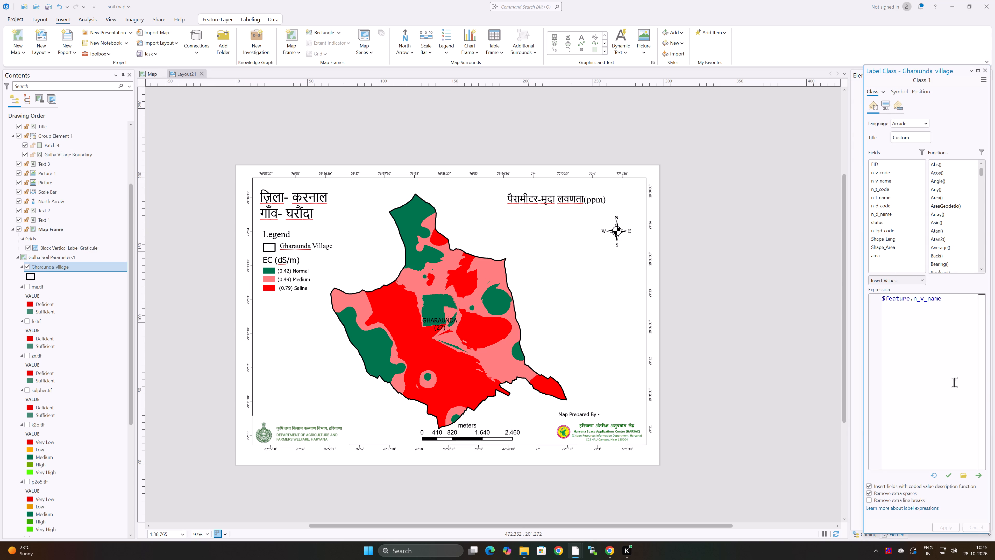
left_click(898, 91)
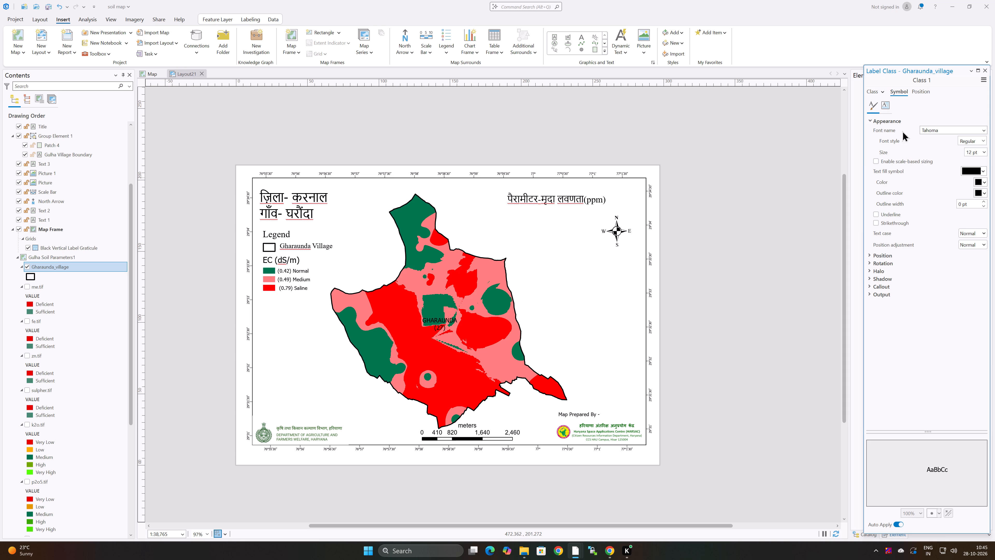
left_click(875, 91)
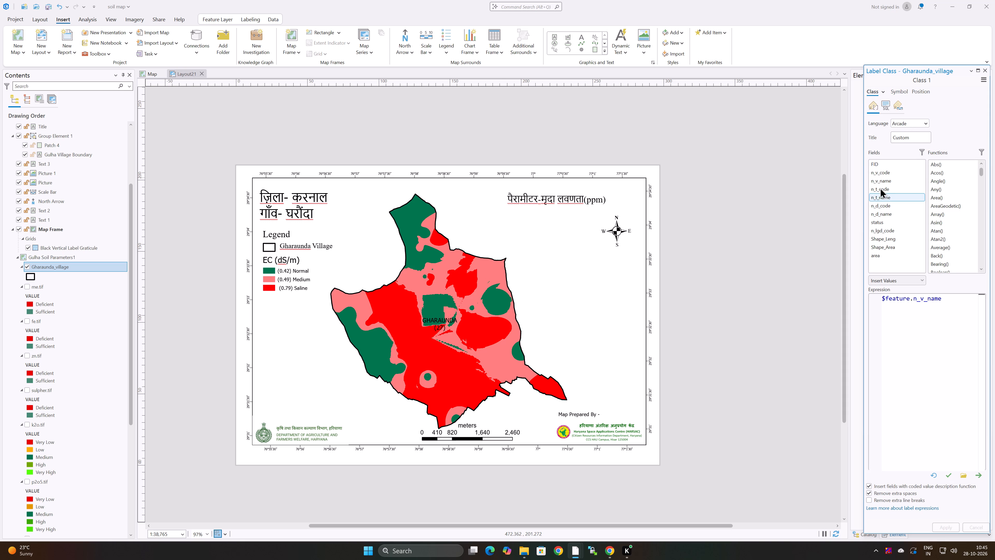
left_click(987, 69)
In the Gharaunda_village attribute table, shorten the n_v_name value to GHARAUNDA, and close the table.
right_click(49, 265)
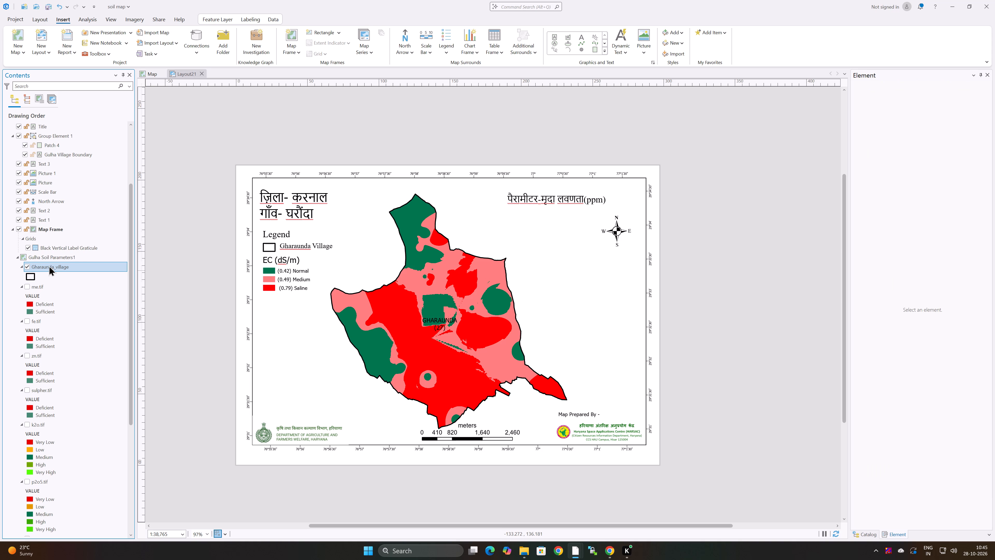
left_click(77, 83)
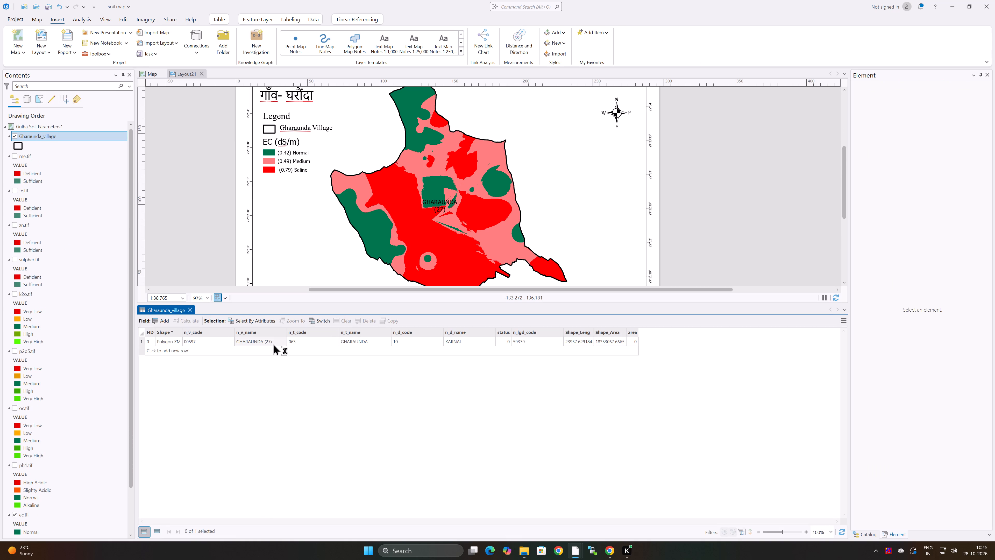
double_click(275, 342)
left_click(277, 341)
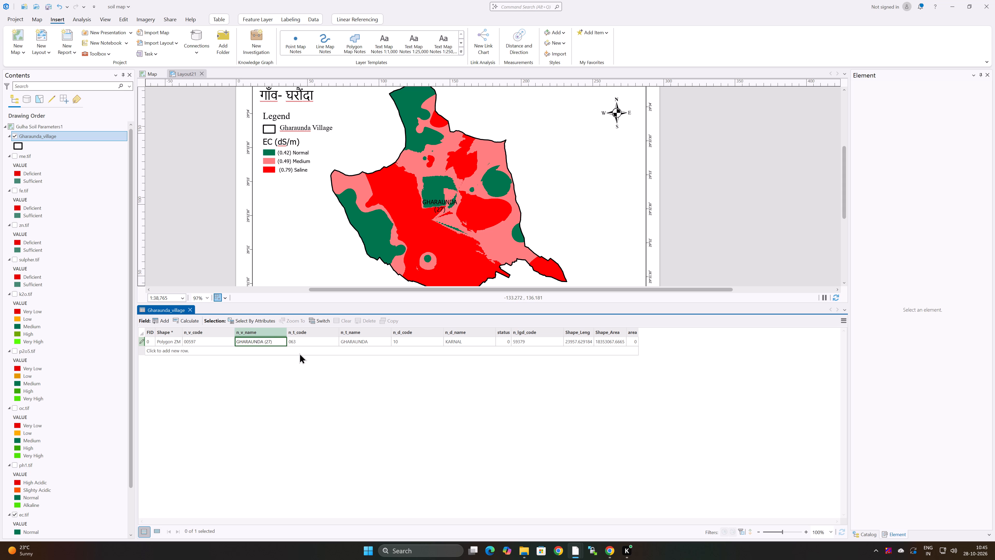
key("BackSpace")
key("BackSpace")
key("BackSpace")
key("BackSpace")
key("BackSpace")
key("Return")
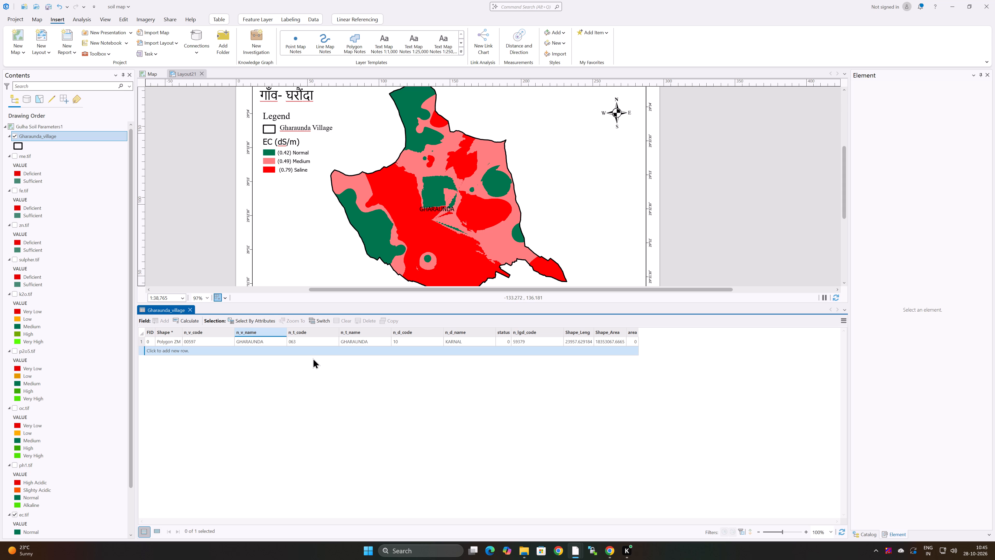
left_click(189, 311)
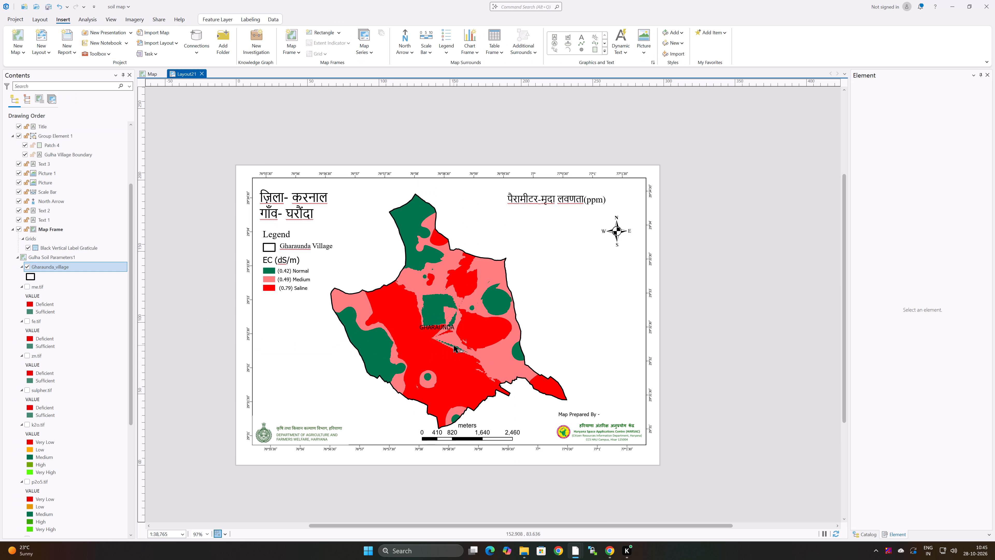
Shrink the HARSAC logo picture from its upper-left corner, keeping it in the lower-right corner of the map frame.
left_click(591, 430)
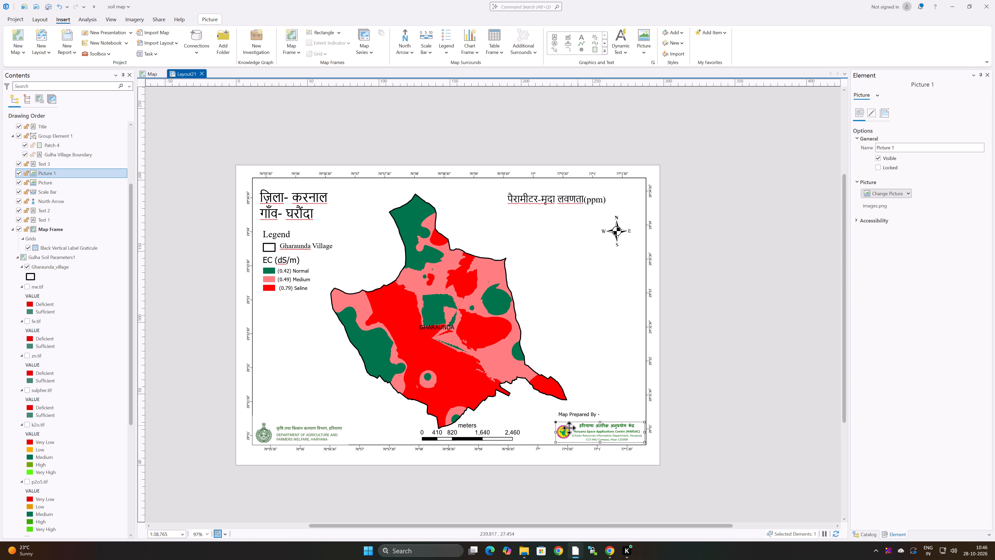
scroll(555, 423, "up", 2)
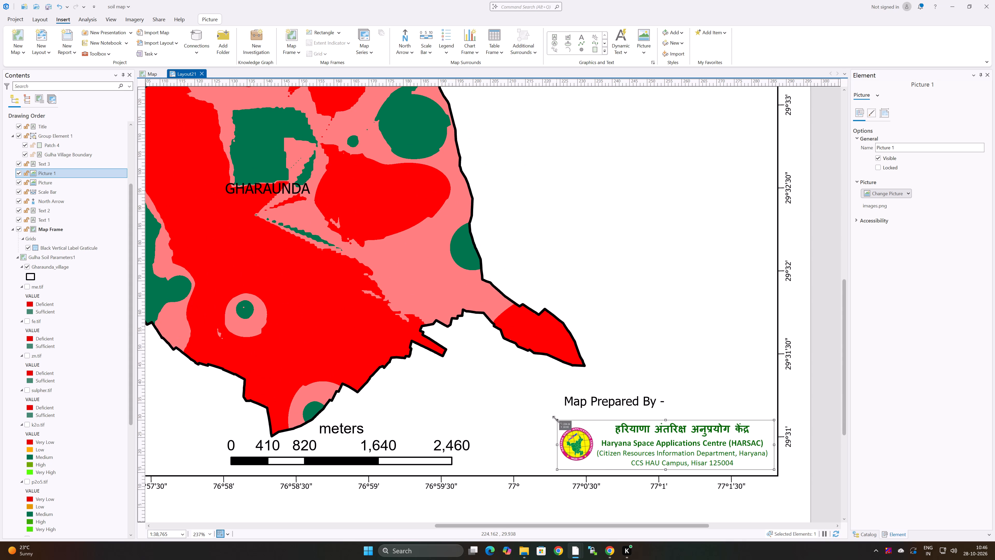
left_click_drag(557, 420, 578, 442)
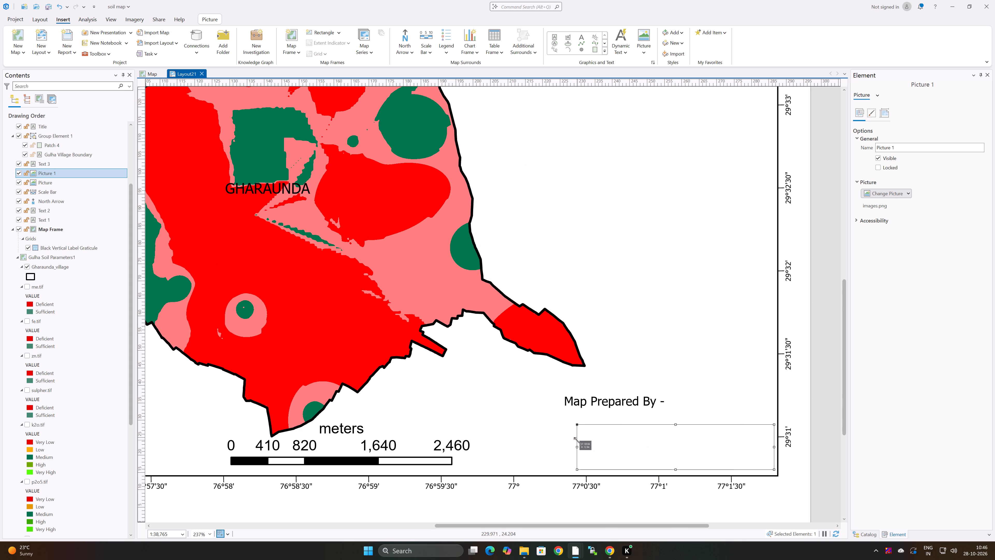
left_click_drag(578, 442, 600, 450)
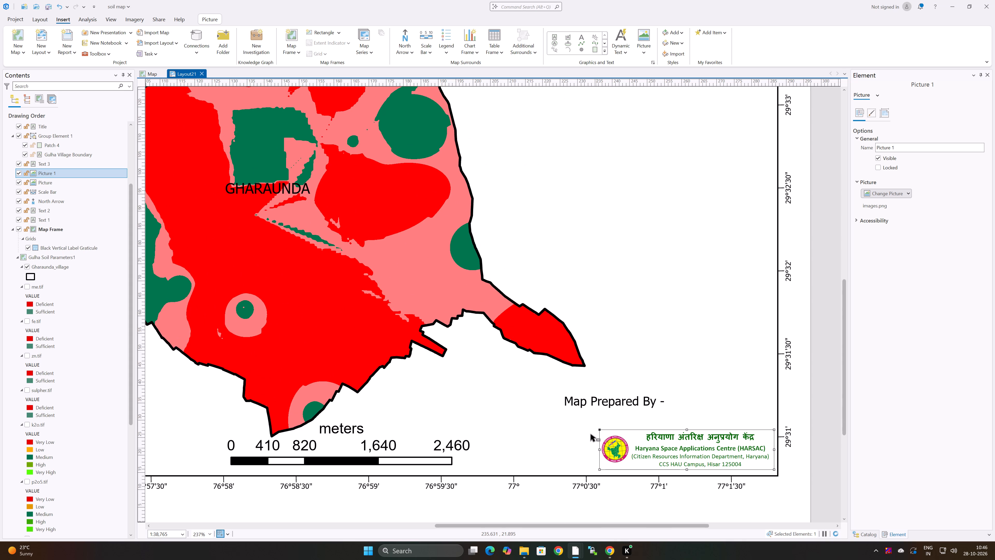
Remove the word Map from the credit text above the HARSAC logo so it reads Prepared By -.
double_click(595, 402)
left_click(584, 402)
left_click(590, 405)
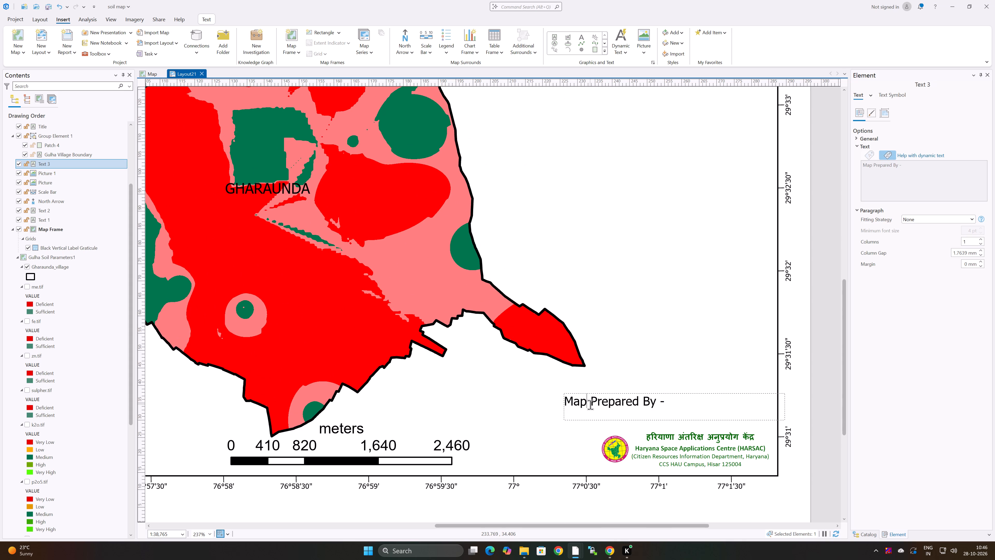
key("BackSpace")
key("BackSpace")
key("BackSpace")
key("BackSpace")
key("BackSpace")
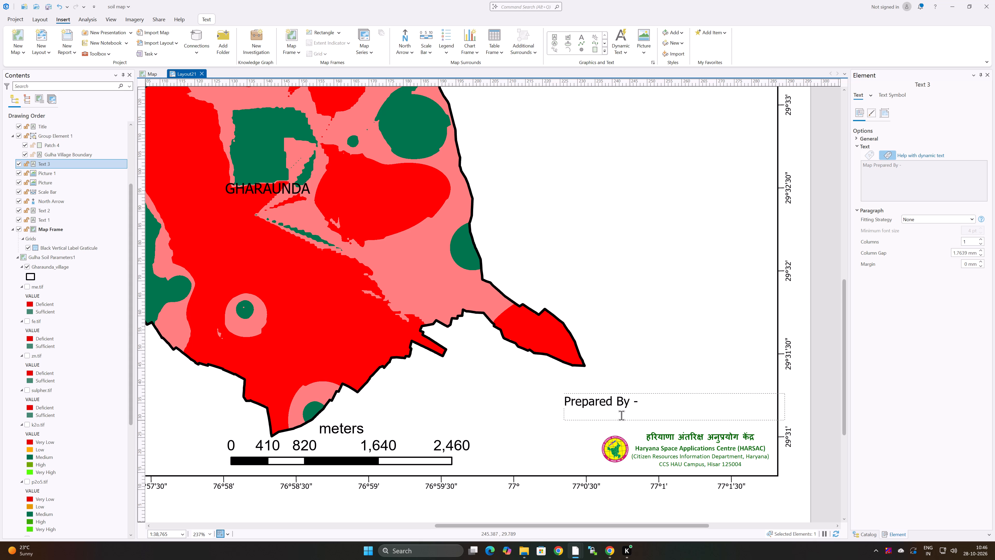
left_click(650, 377)
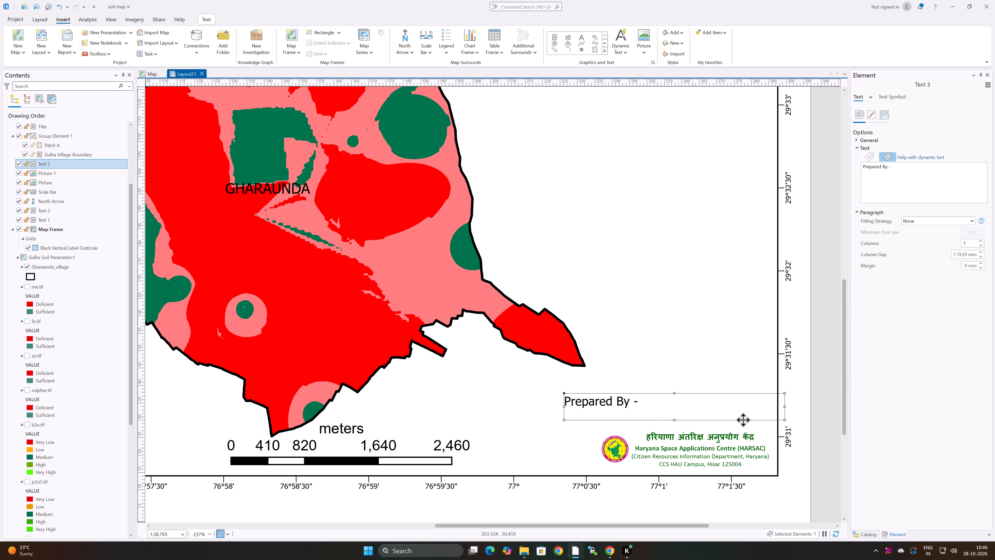
Shrink the Prepared By - text box to fit its text, place it just above the HARSAC logo, and clear the selection.
left_click_drag(786, 421, 684, 412)
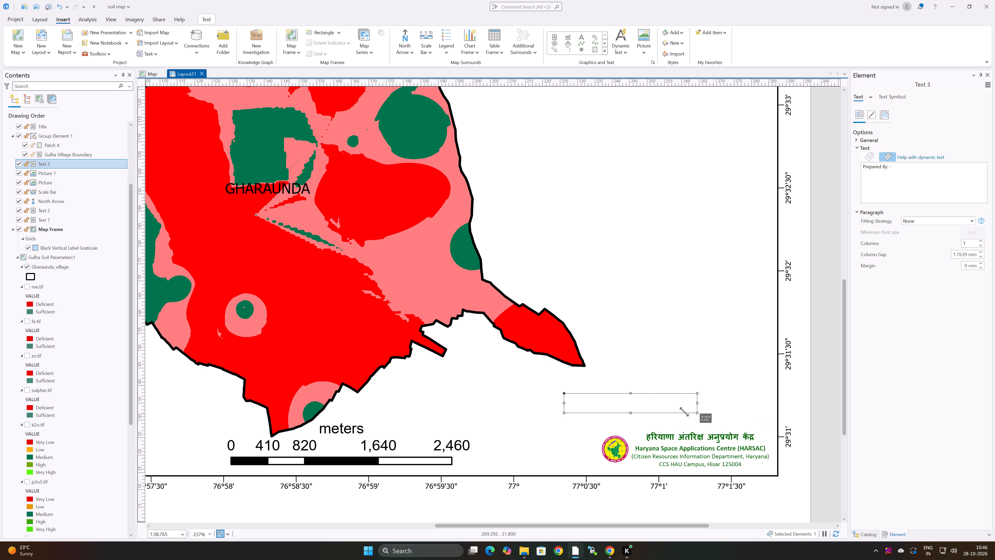
left_click_drag(684, 412, 661, 410)
left_click_drag(637, 395, 644, 397)
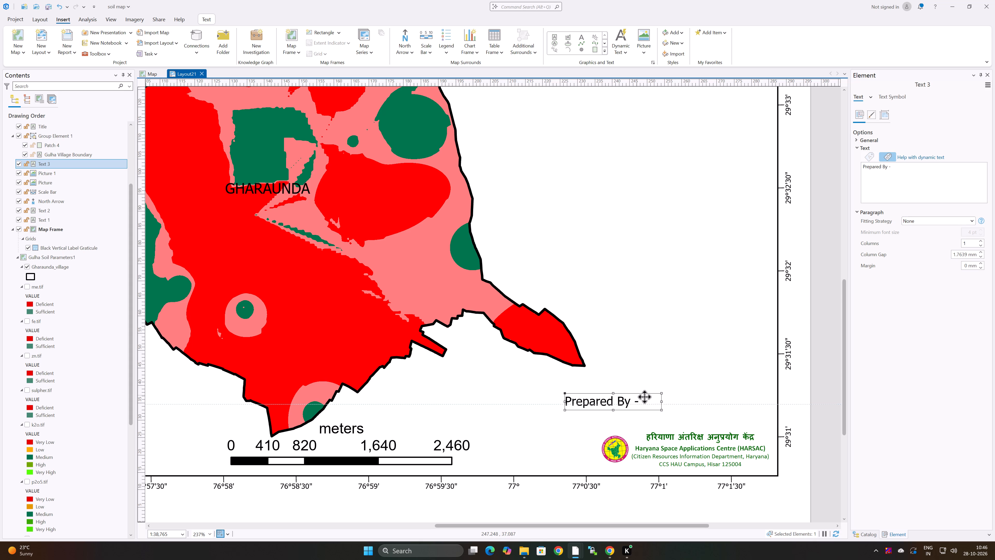
left_click_drag(644, 397, 687, 416)
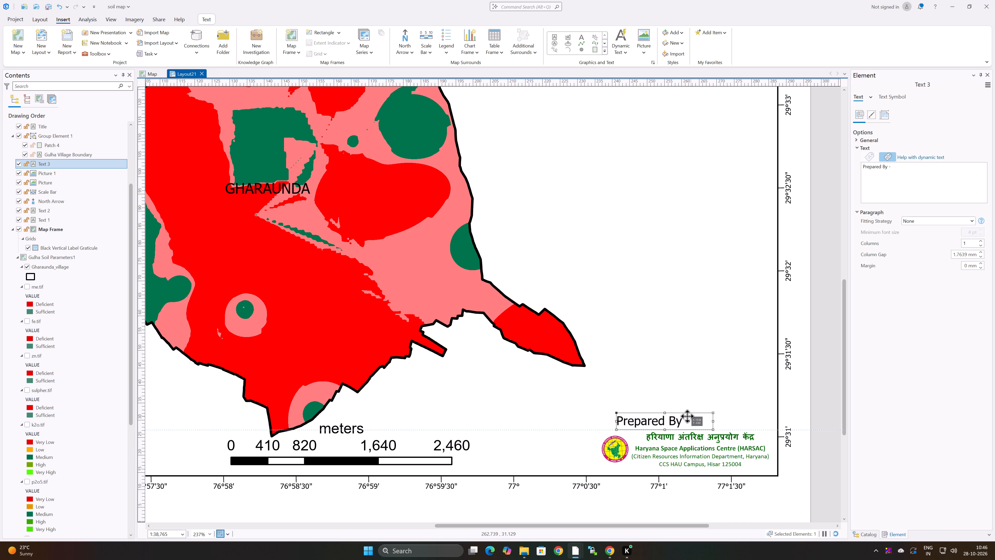
left_click_drag(687, 416, 681, 416)
scroll(682, 384, "down", 5)
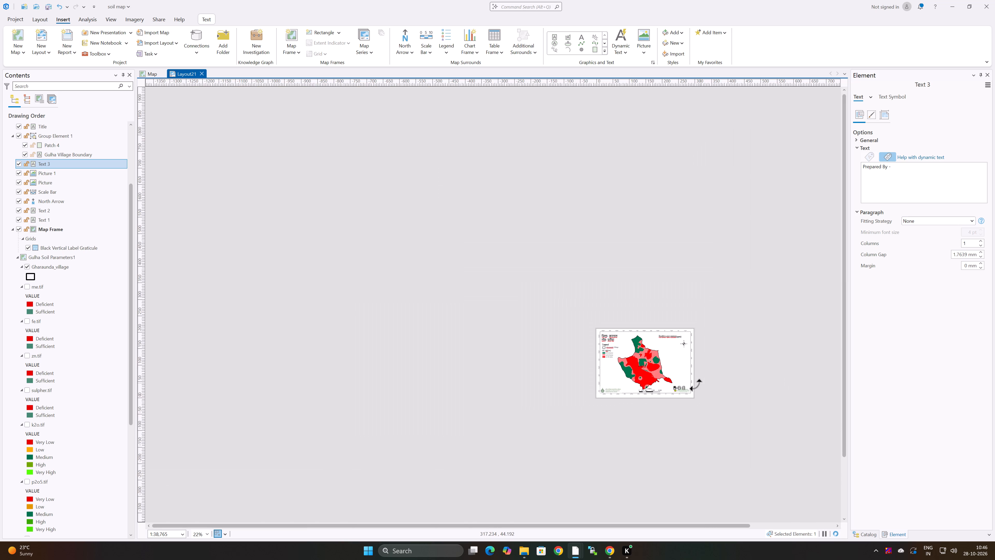
scroll(685, 382, "up", 3)
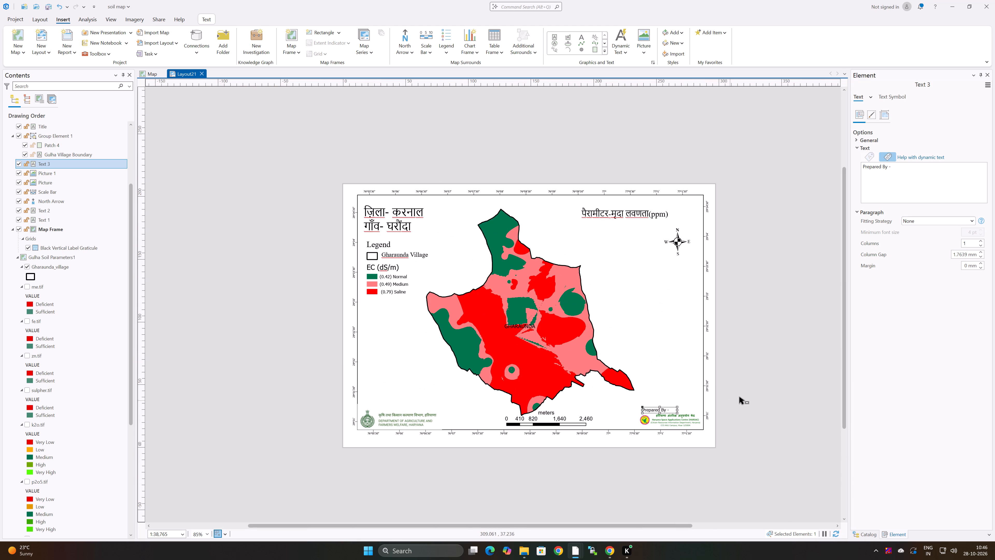
left_click(740, 396)
Set the font size of the Prepared By - text to 8 pt and clear the selection.
left_click(661, 411)
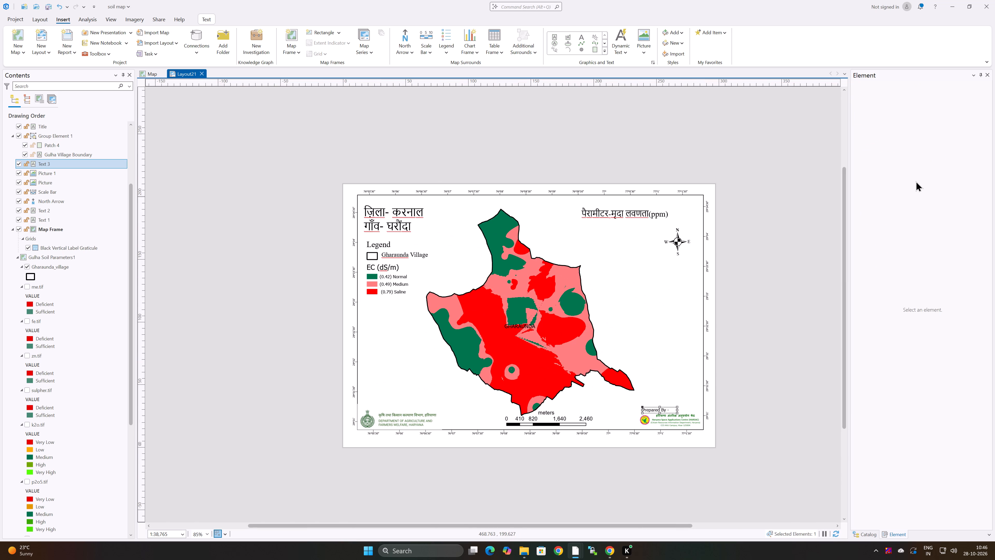
left_click(892, 97)
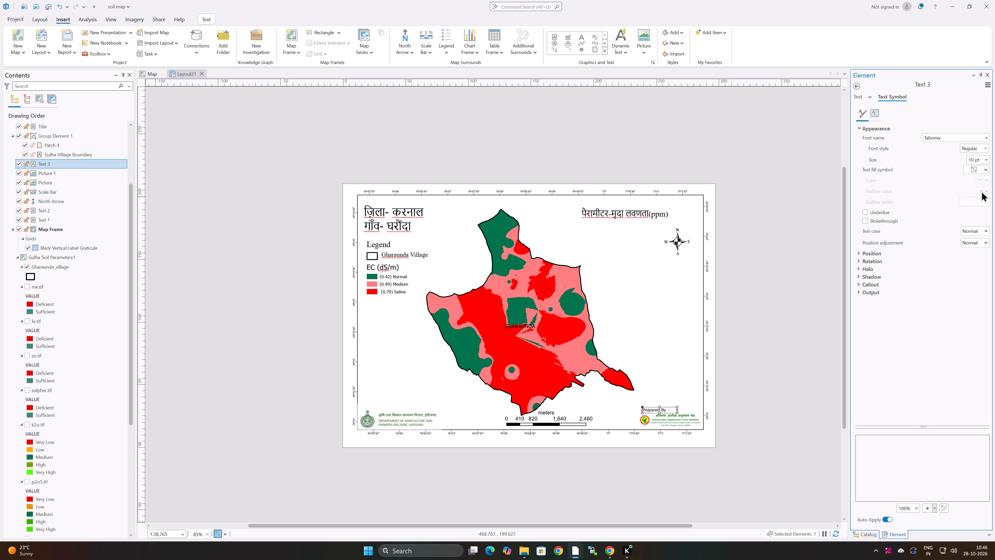
left_click(986, 159)
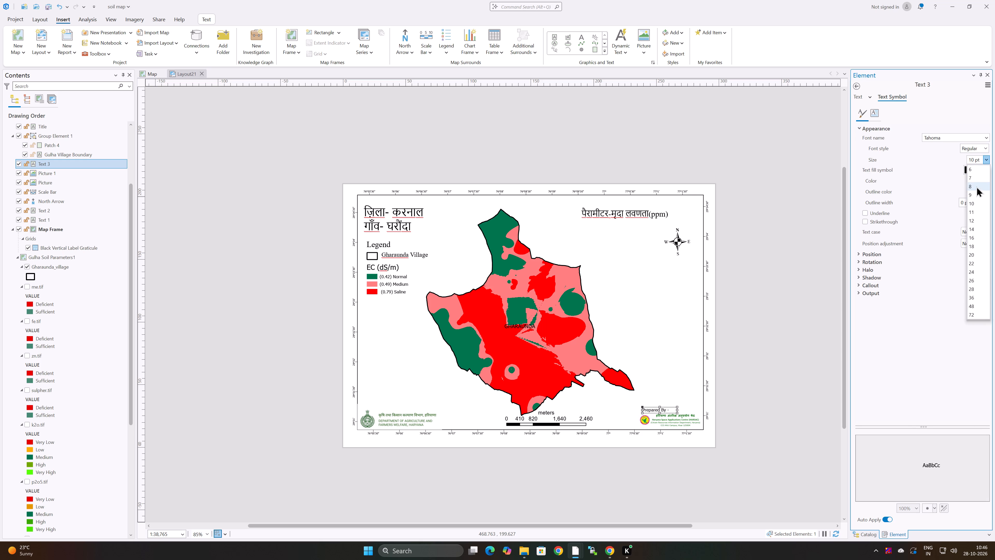
left_click(976, 186)
left_click(772, 365)
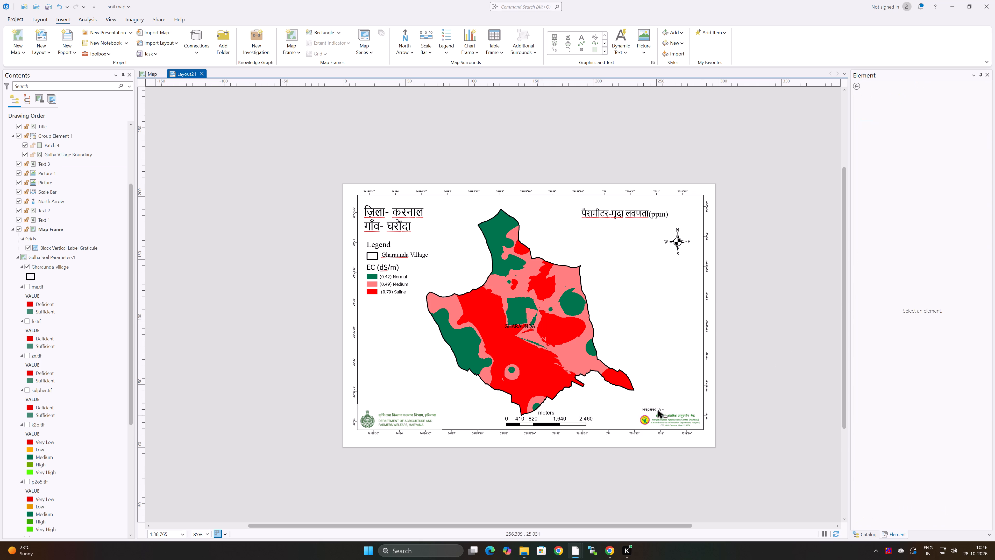
Shrink the Department of Agriculture logo slightly, reposition it inside the map frame's lower-left corner, and clear the selection.
left_click(410, 419)
left_click_drag(443, 403, 435, 409)
left_click_drag(417, 413, 424, 409)
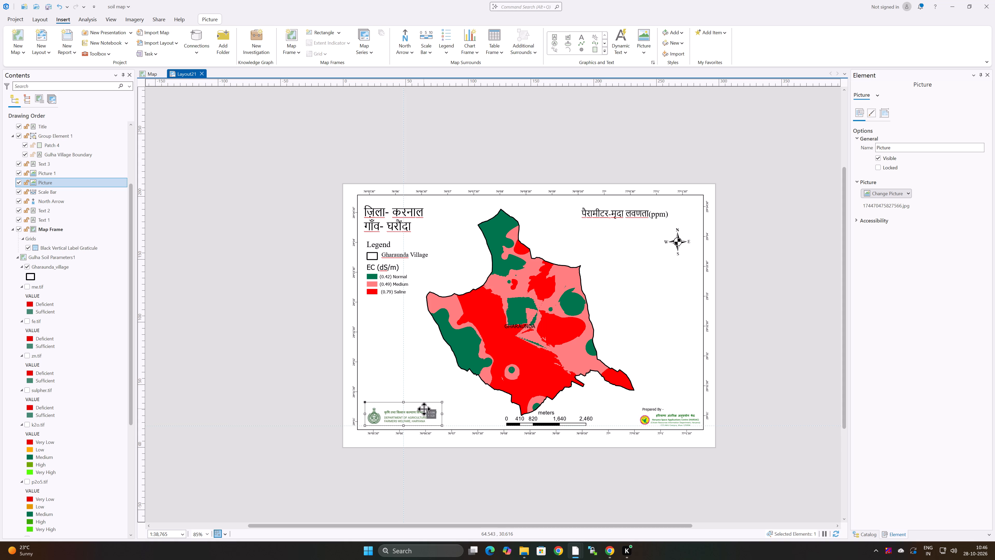
left_click_drag(424, 409, 420, 412)
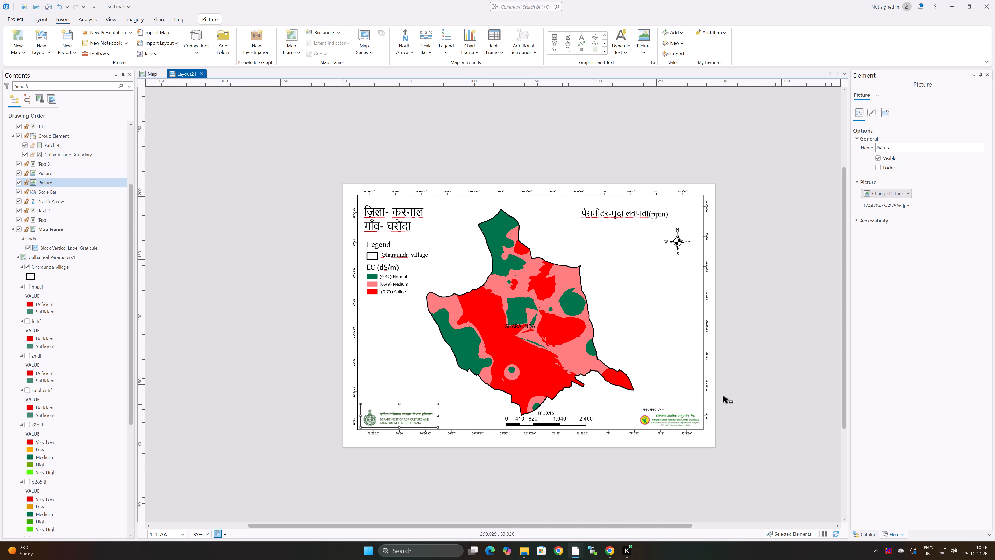
left_click(752, 387)
Move the scale bar beside the agriculture department logo, just above the map frame's bottom edge, clear of the village boundary.
left_click(539, 421)
left_click_drag(546, 420, 482, 420)
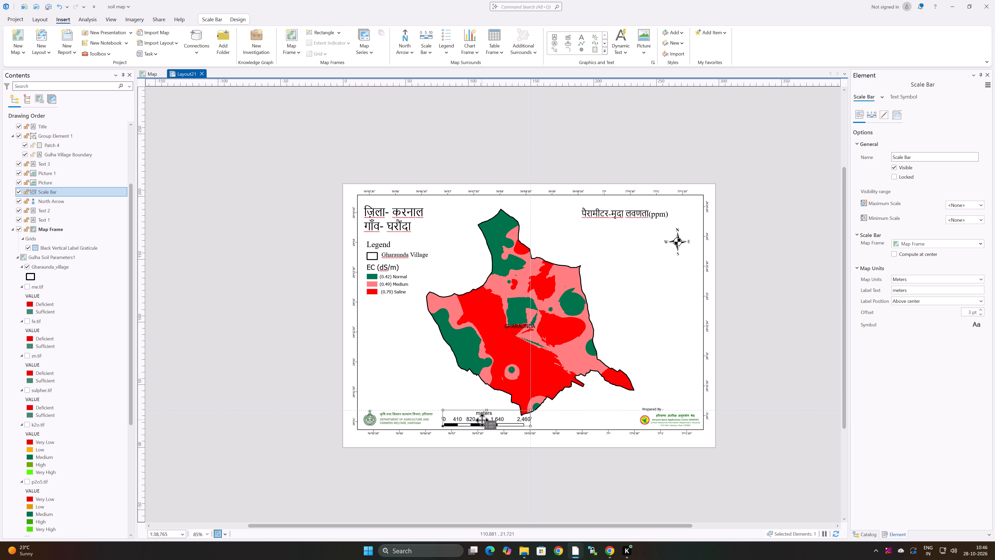
left_click_drag(482, 420, 559, 415)
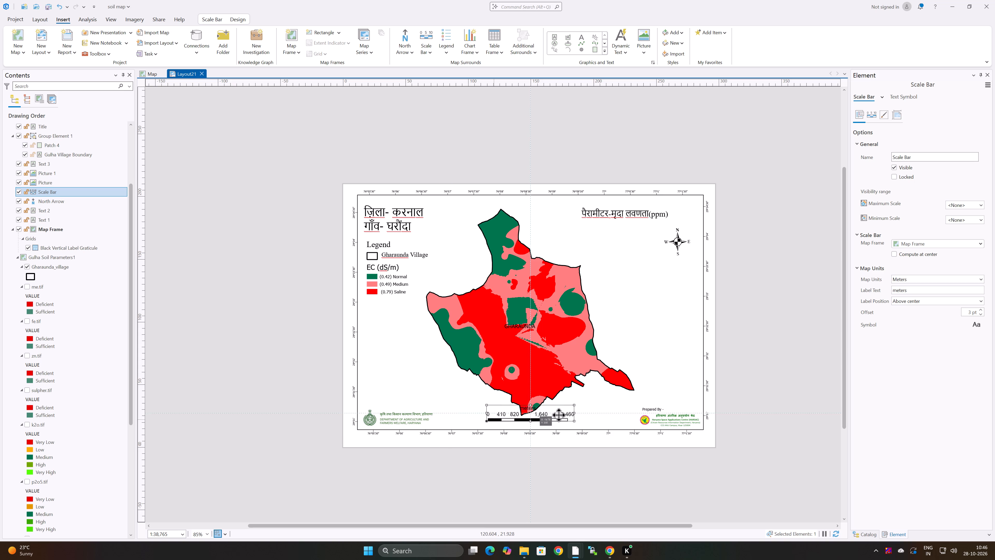
left_click_drag(559, 415, 590, 418)
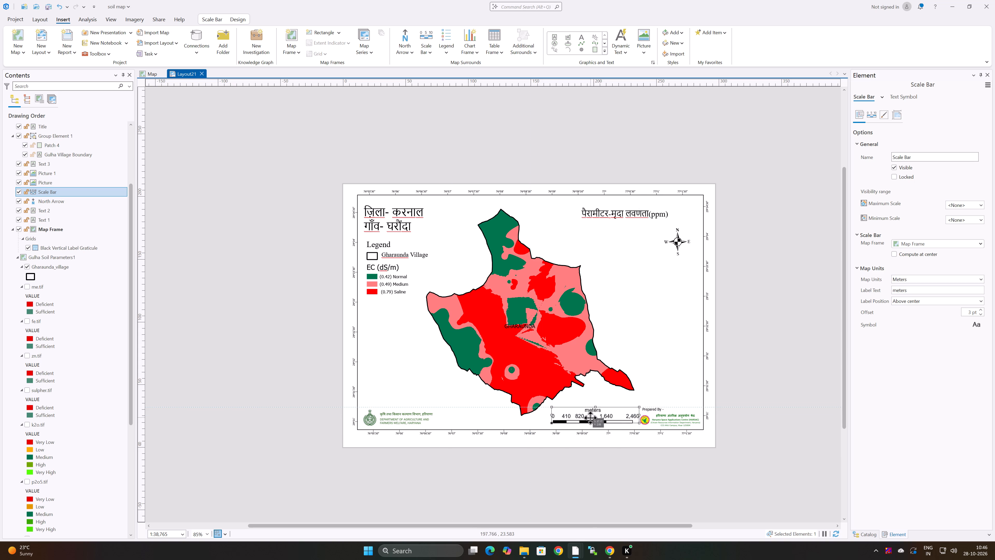
left_click_drag(590, 418, 473, 409)
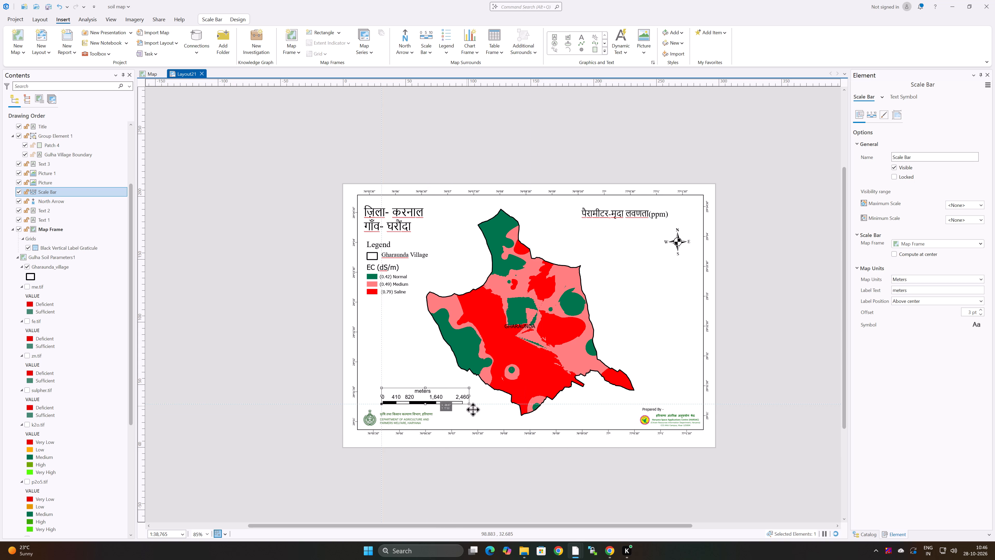
left_click_drag(473, 409, 412, 394)
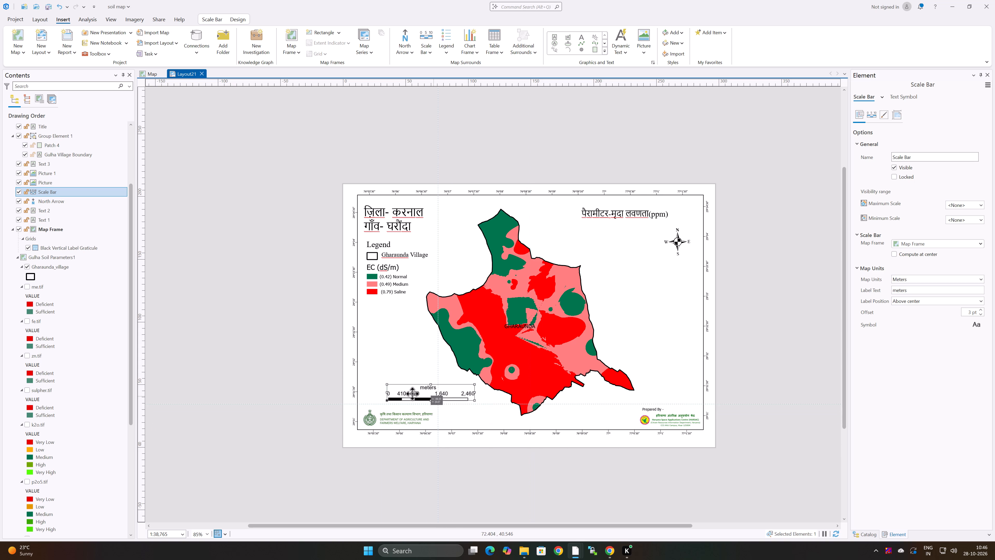
left_click_drag(412, 394, 484, 411)
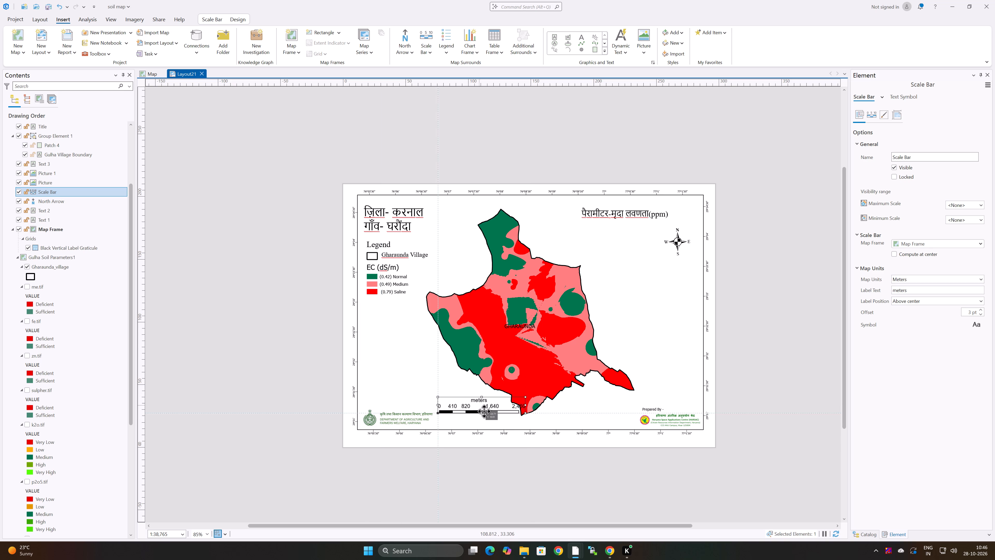
left_click_drag(484, 411, 485, 418)
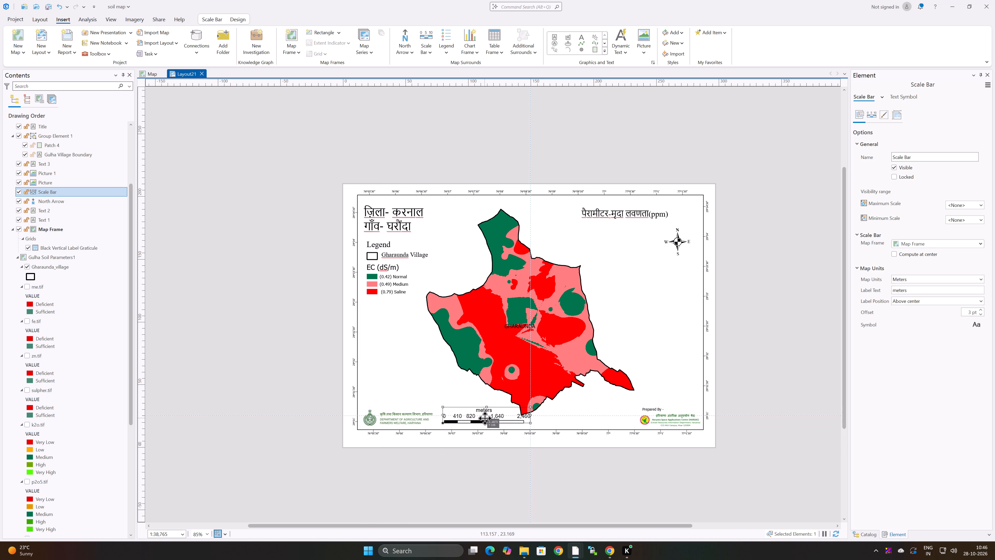
left_click_drag(485, 418, 484, 421)
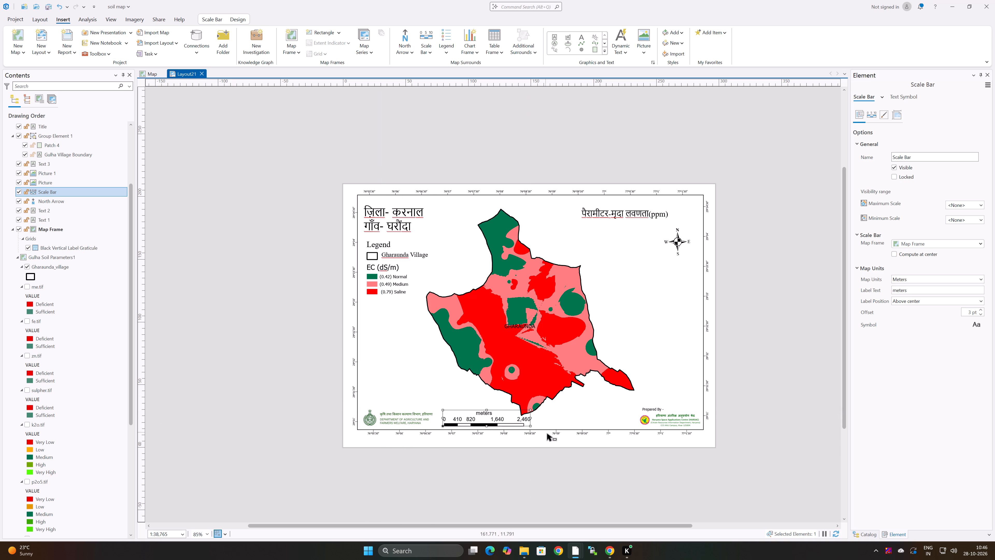
key("ctrl+Down")
key("ctrl+Down")
key("ctrl+Down")
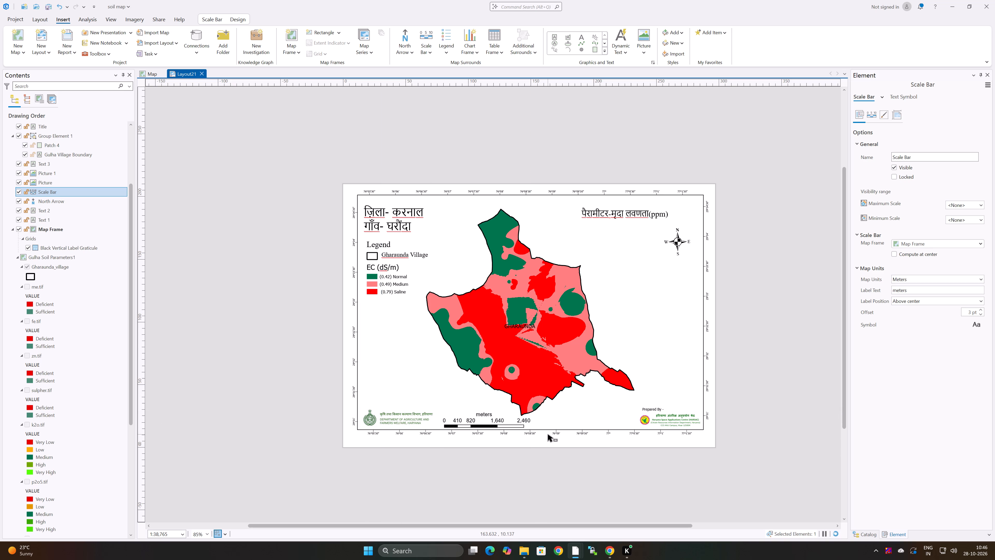
key("ctrl+Down")
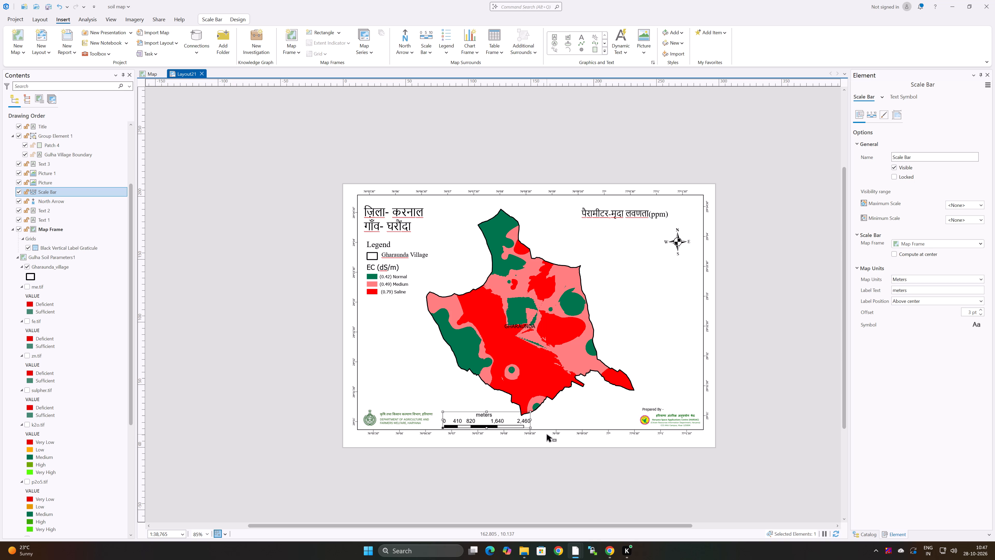
left_click(744, 476)
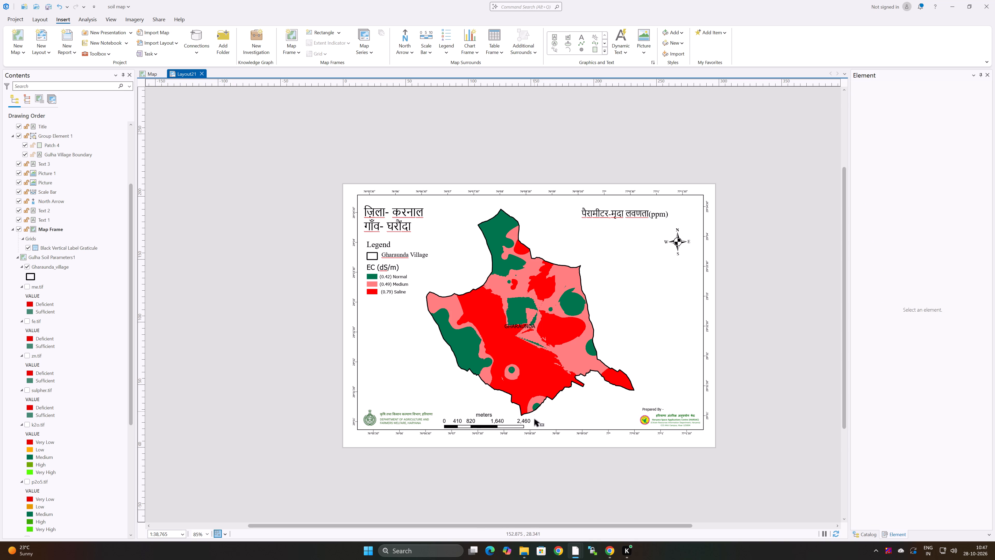
Set the outline color of the scale bar's background to no color, and deselect the scale bar.
left_click(498, 420)
double_click(507, 417)
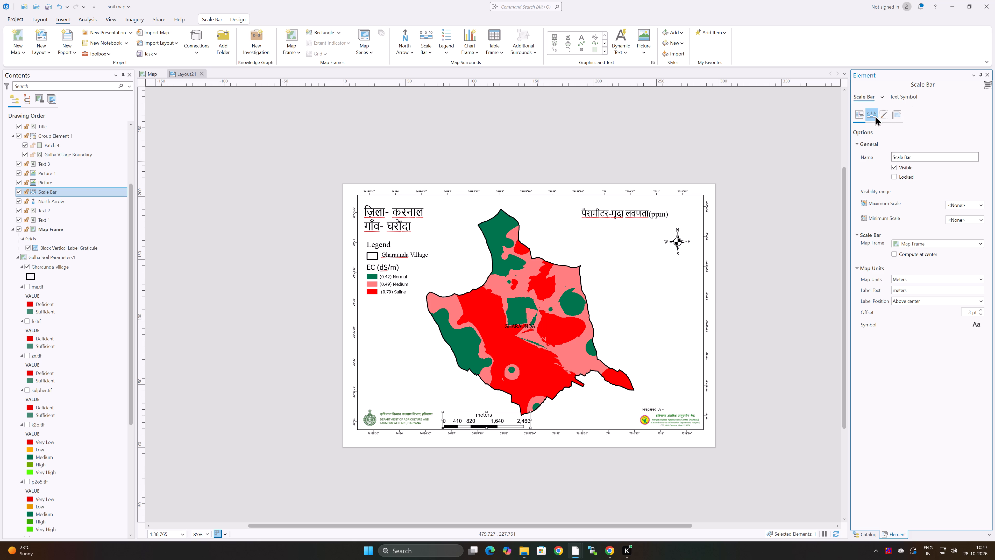
left_click(900, 96)
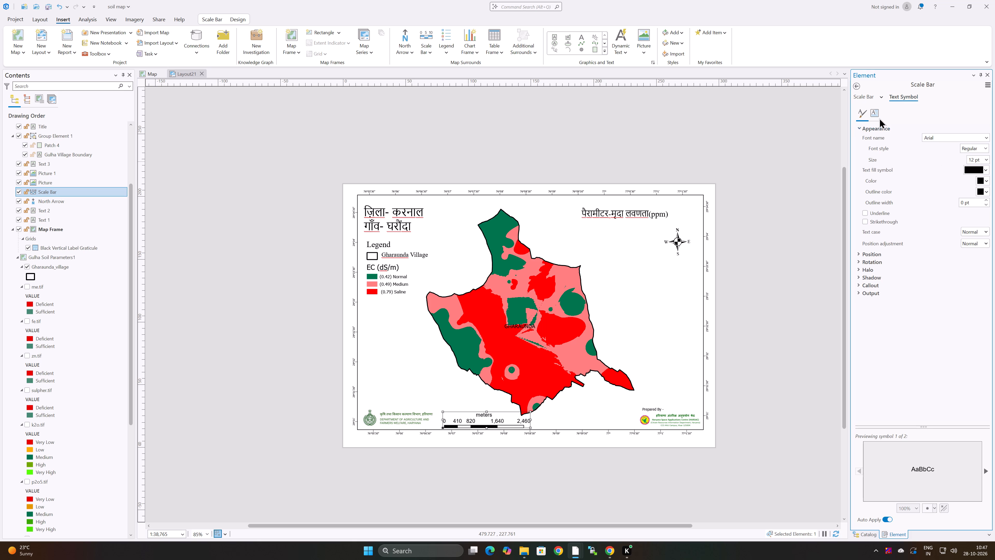
left_click(877, 114)
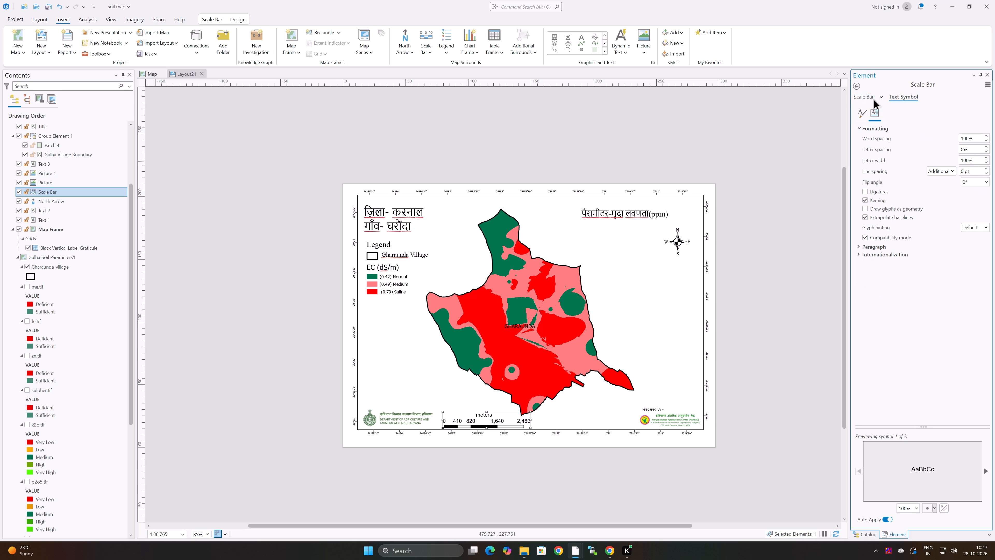
left_click(867, 96)
left_click(881, 95)
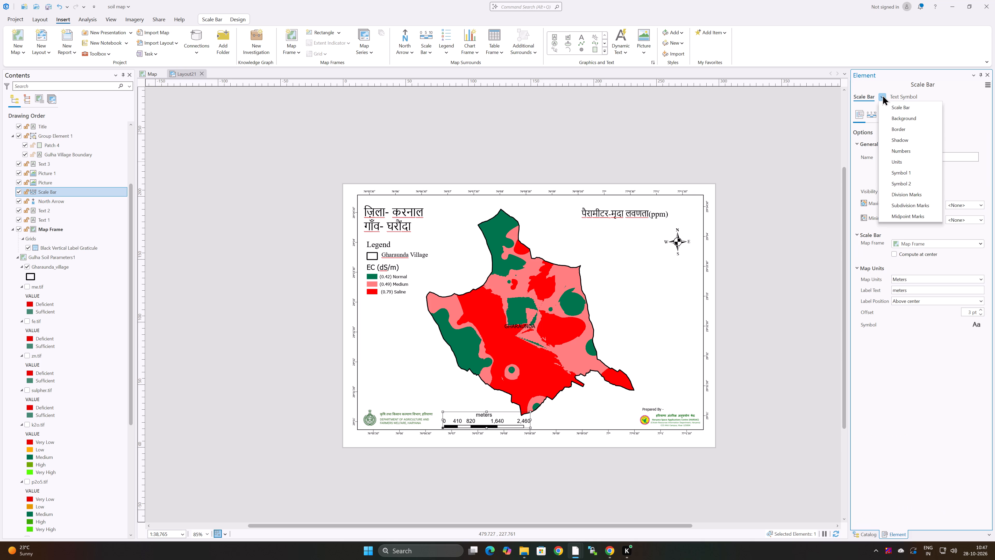
left_click(895, 117)
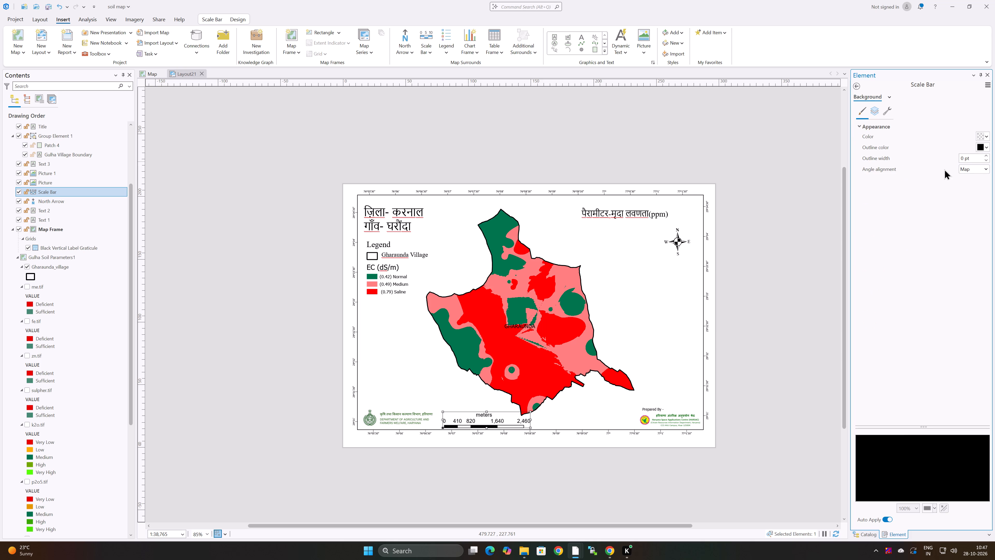
left_click(986, 145)
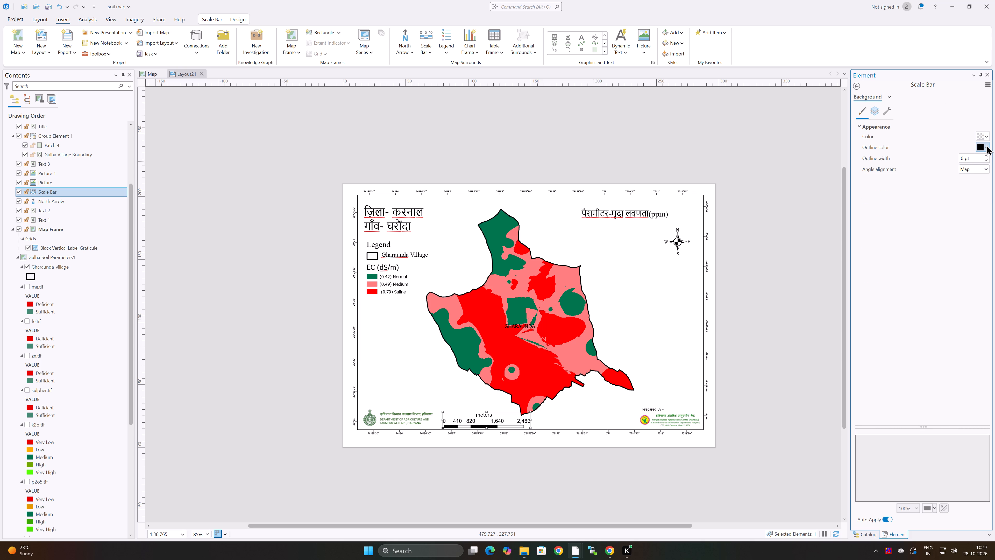
left_click(907, 157)
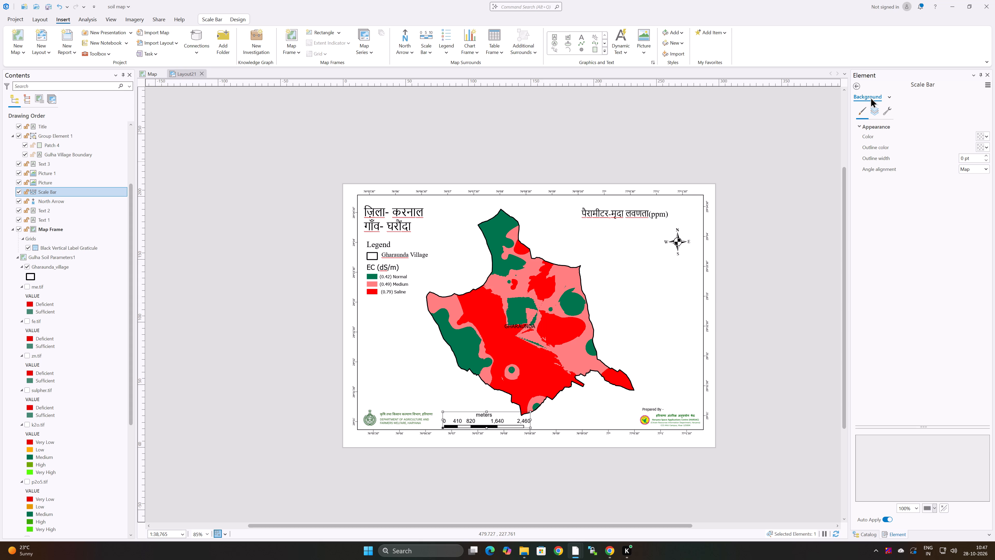
left_click(858, 86)
left_click(801, 153)
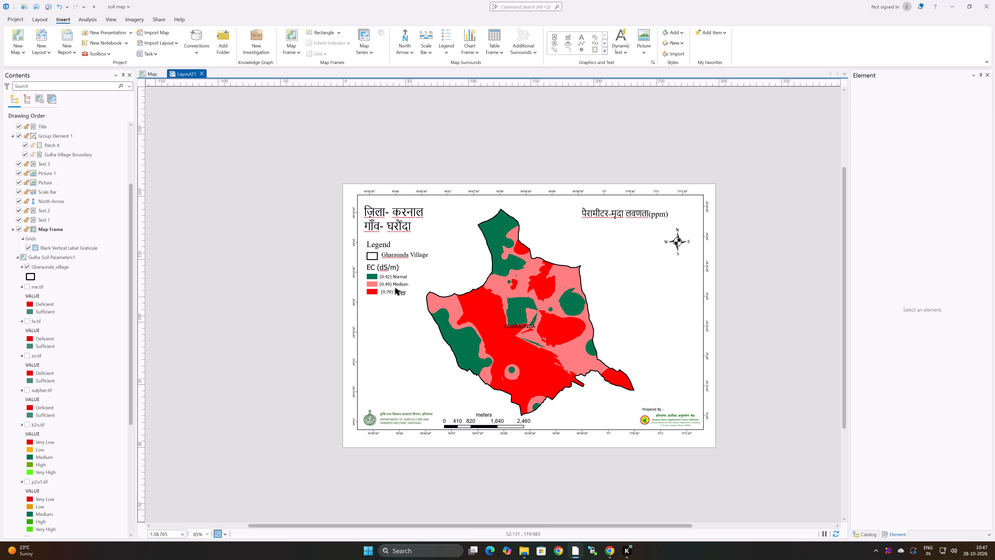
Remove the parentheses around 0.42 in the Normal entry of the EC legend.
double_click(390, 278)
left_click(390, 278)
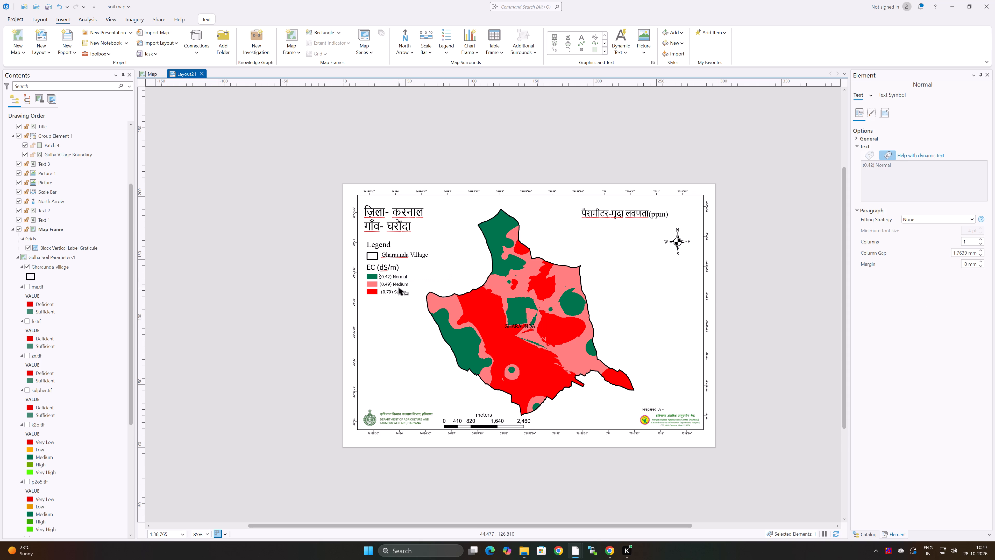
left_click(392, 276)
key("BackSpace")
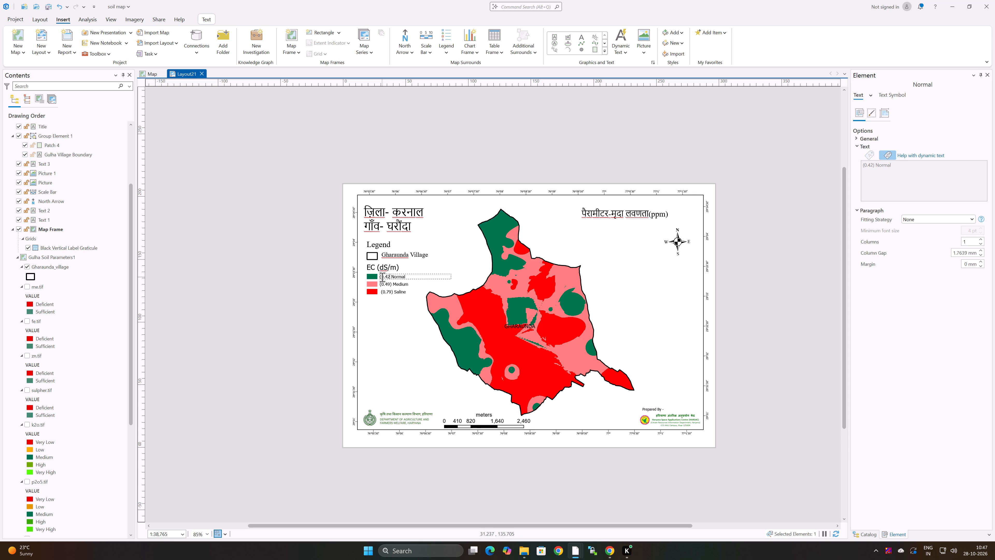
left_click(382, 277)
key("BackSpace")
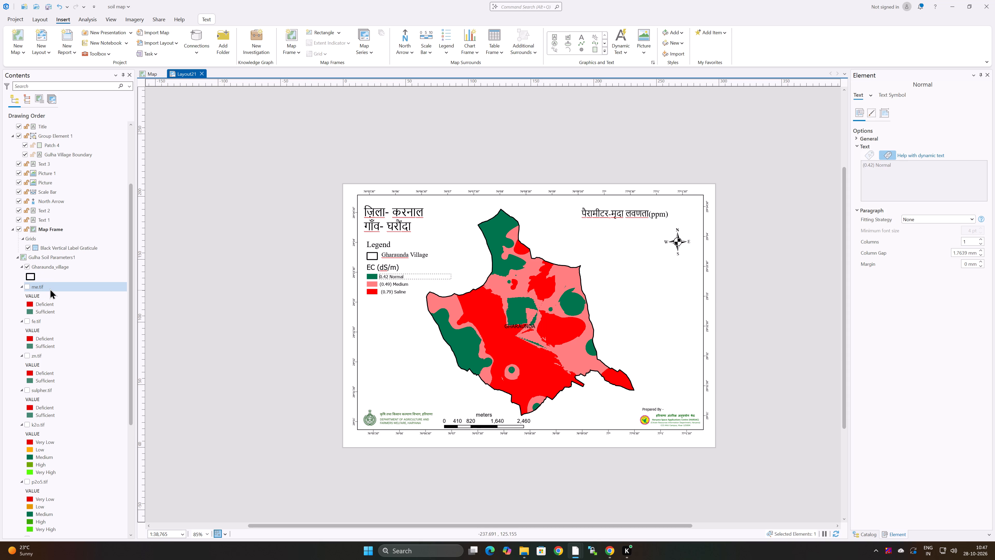
Open the symbology of the ec.tif layer to check its class upper values.
scroll(87, 394, "down", 20)
scroll(87, 394, "down", 2)
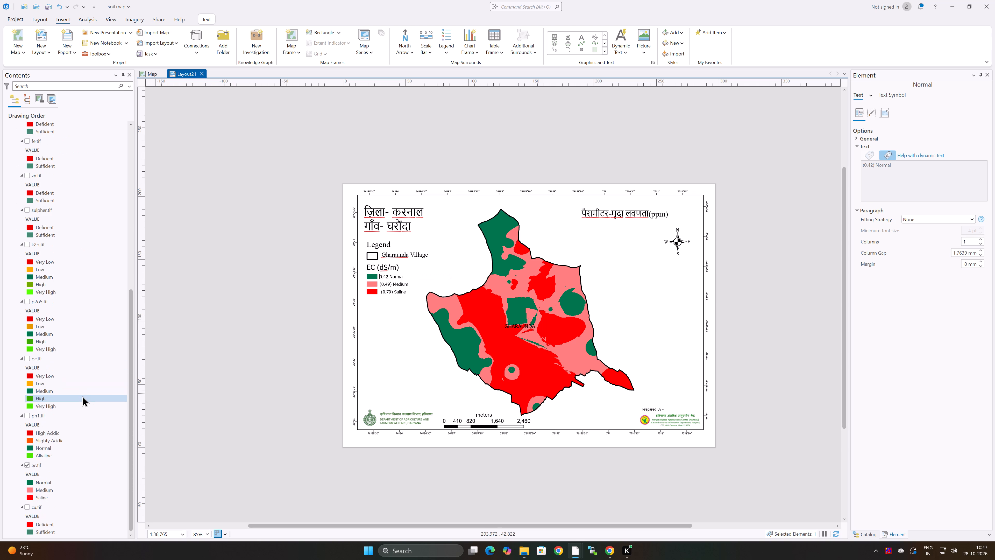
scroll(82, 396, "down", 8)
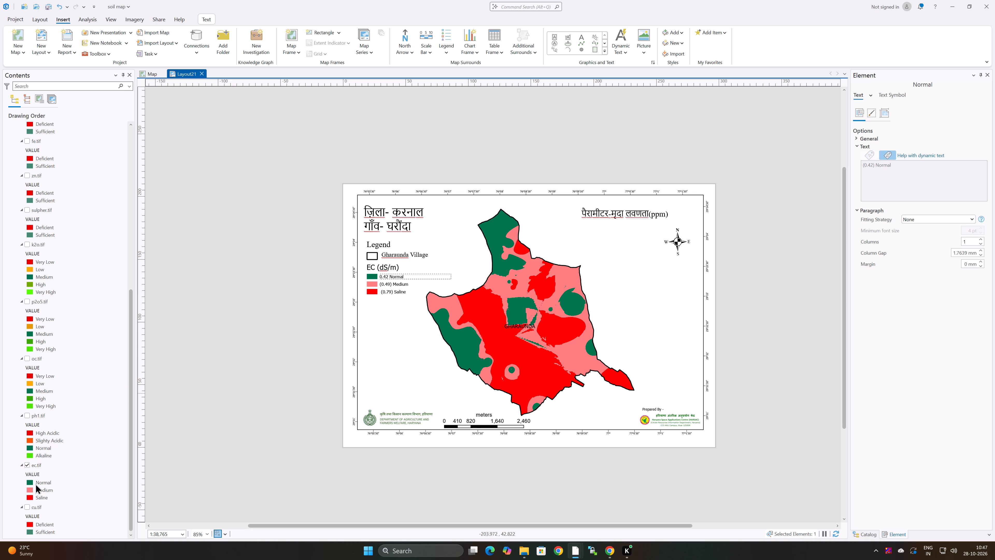
left_click(42, 463)
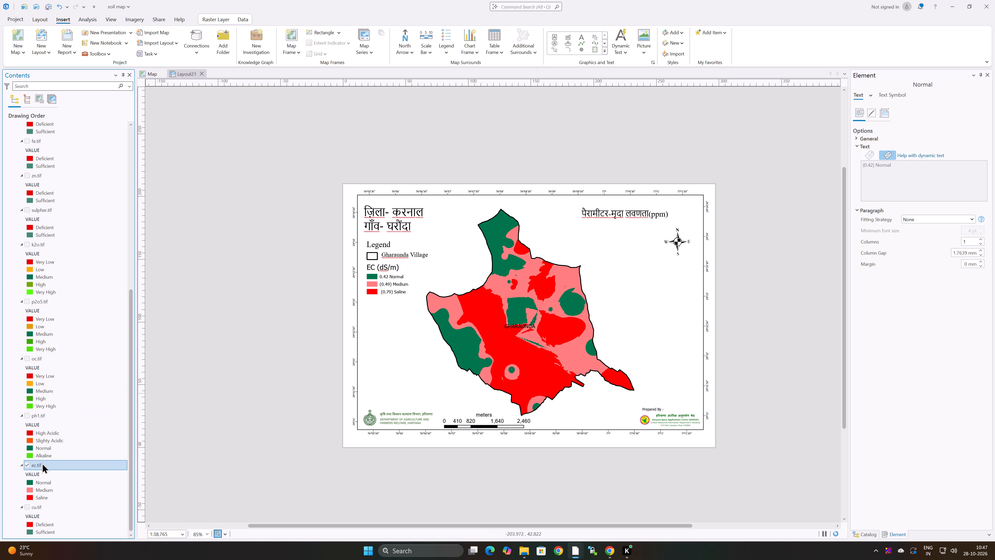
right_click(42, 463)
left_click(78, 342)
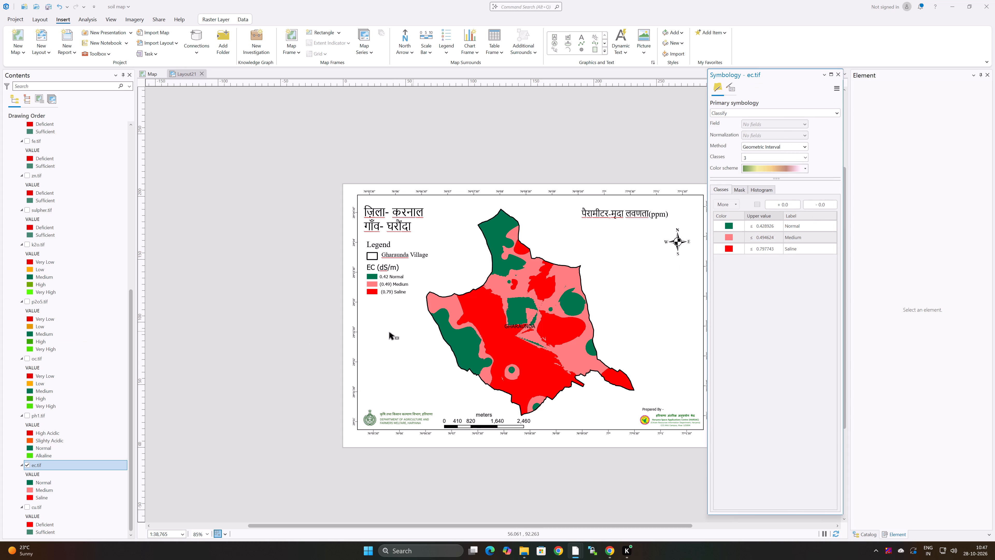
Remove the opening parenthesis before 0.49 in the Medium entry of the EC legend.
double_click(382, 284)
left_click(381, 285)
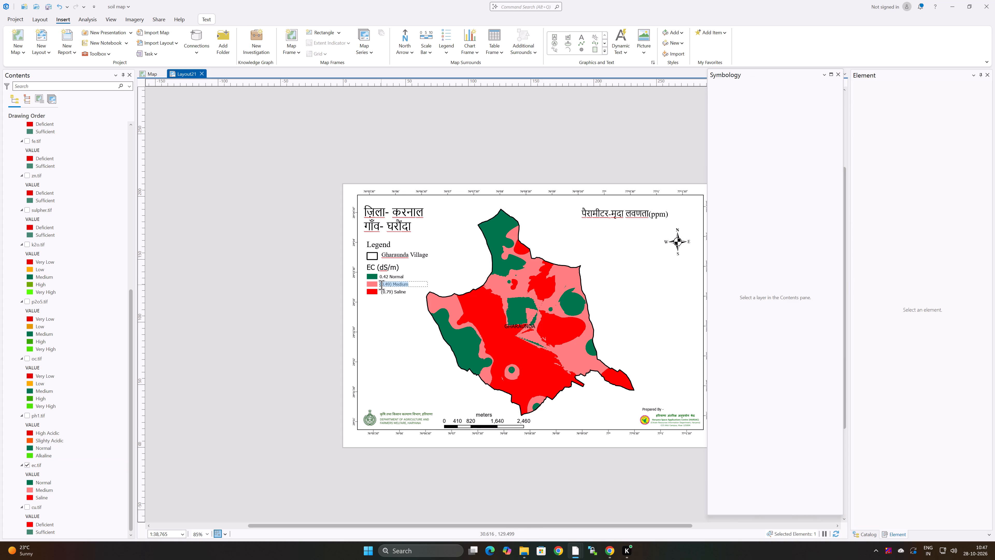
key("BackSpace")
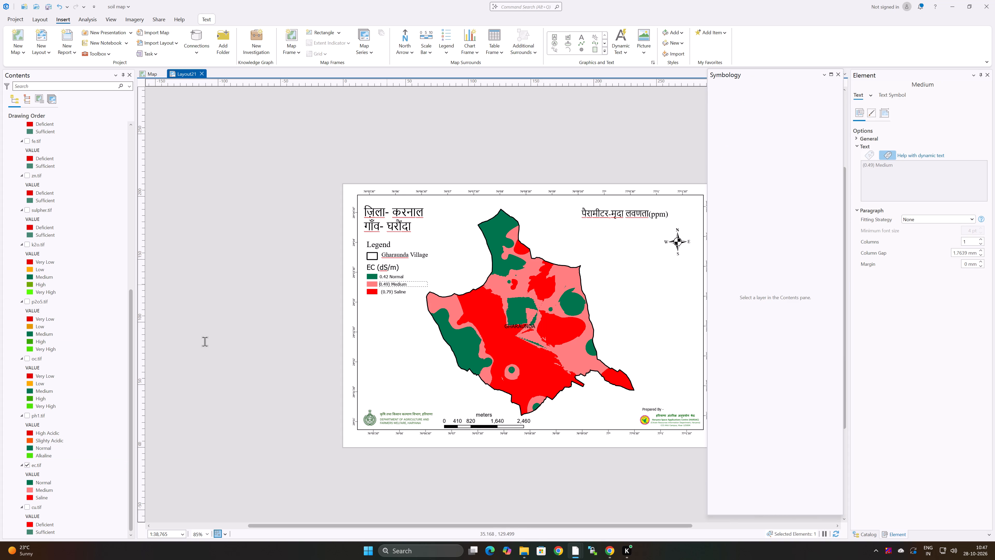
In the ec.tif symbology, reduce the label decimals to produce the class ranges 0.14 - 0.43, 0.44 - 0.49 and 0.5 - 0.8.
right_click(41, 465)
left_click(74, 347)
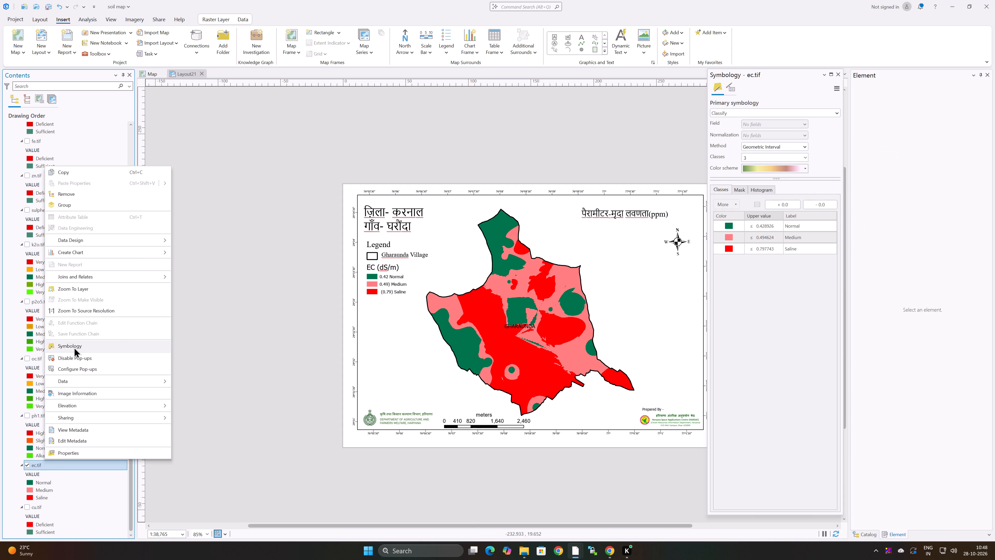
left_click(818, 201)
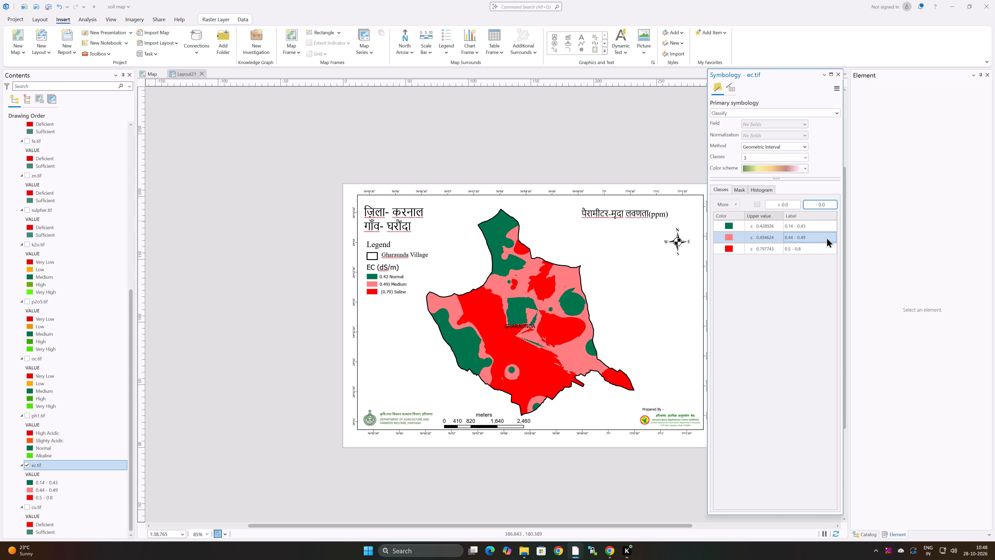
Extend the label of the green ec.tif class to 0.14 - 0.43 (Normal).
double_click(820, 225)
left_click(820, 225)
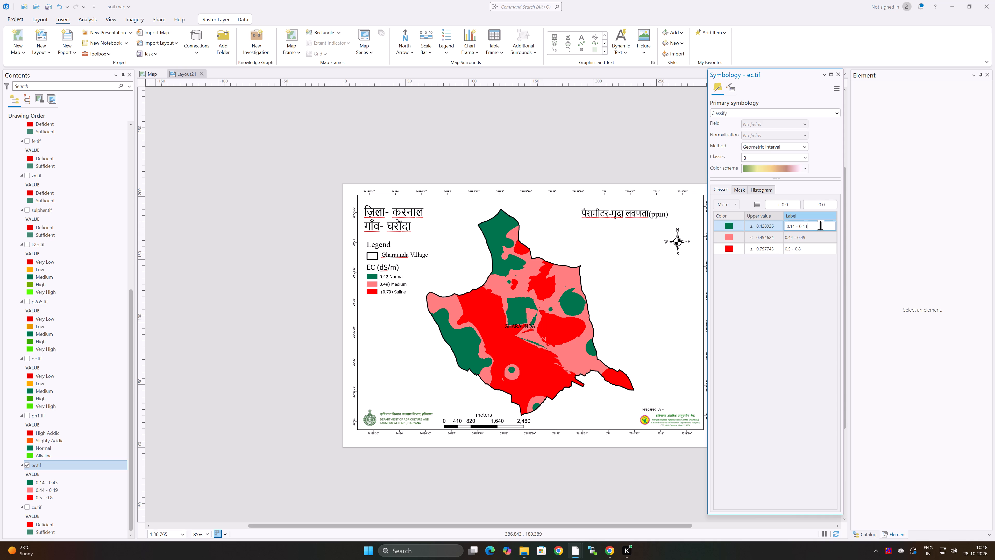
key("space")
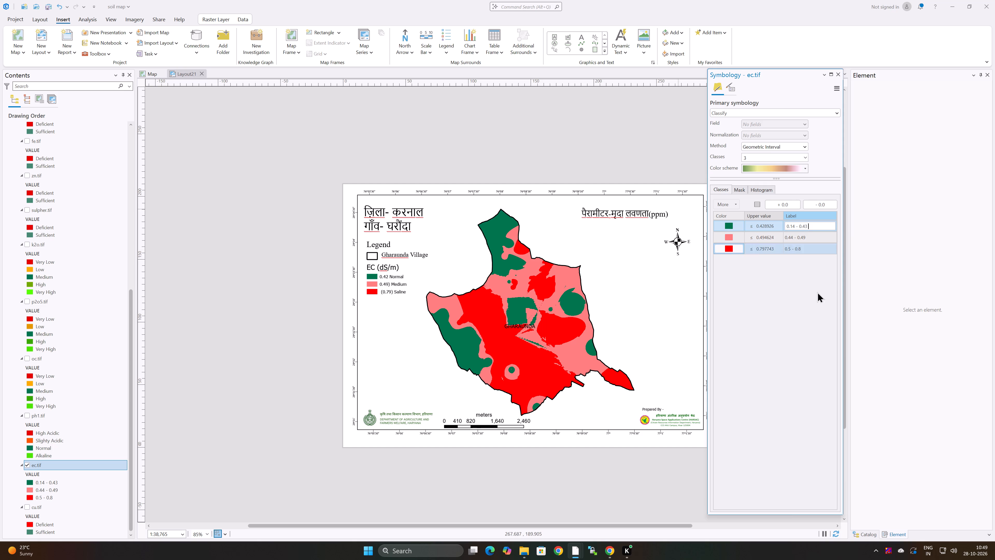
key("shift+parenleft")
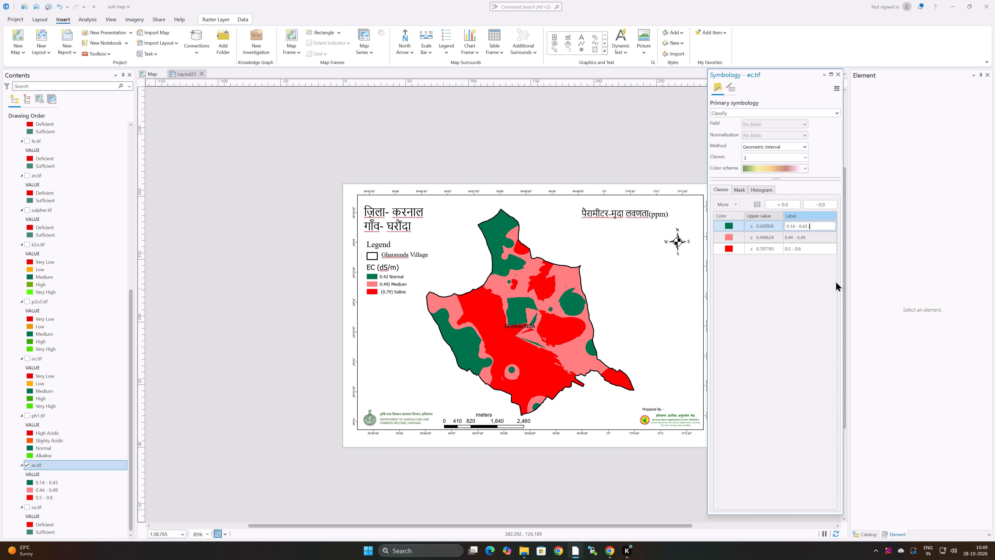
type("ormal")
key("shift+parenright")
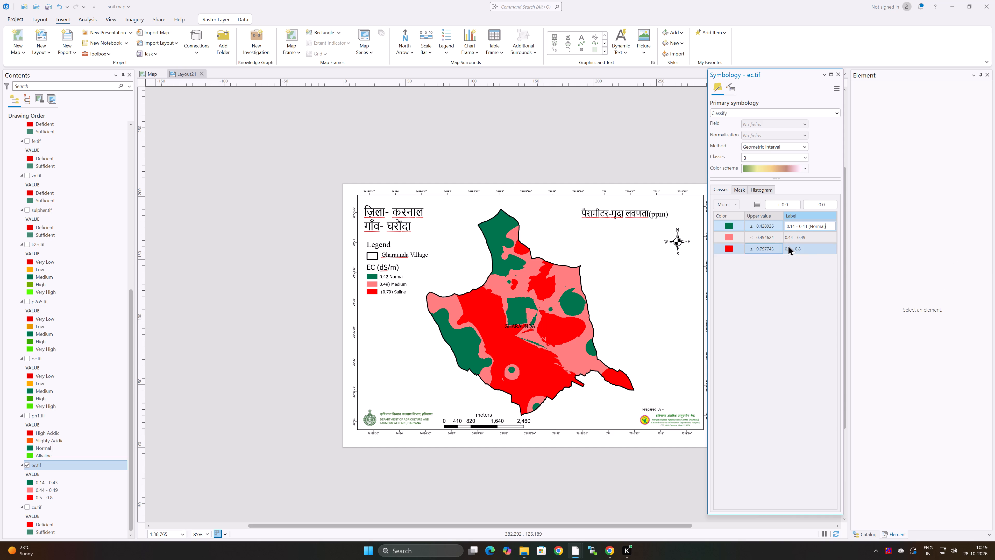
Extend the label of the pink ec.tif class to 0.44 - 0.49 (Medium).
double_click(817, 237)
left_click(821, 235)
key("space")
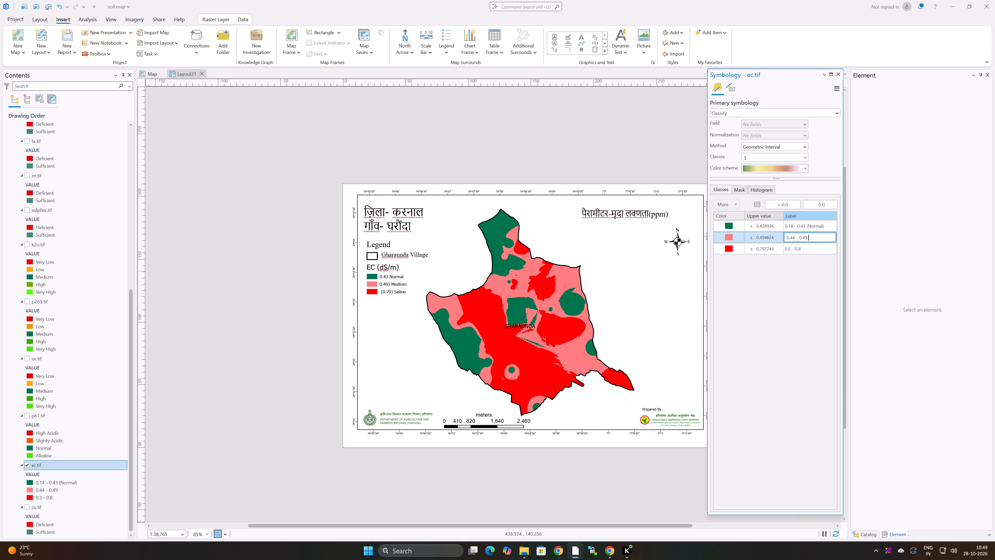
key("shift+parenleft")
type("edium")
key("shift+parenright")
Extend the label of the red ec.tif class to 0.5 - 0.8 (Saline).
double_click(817, 249)
left_click(817, 249)
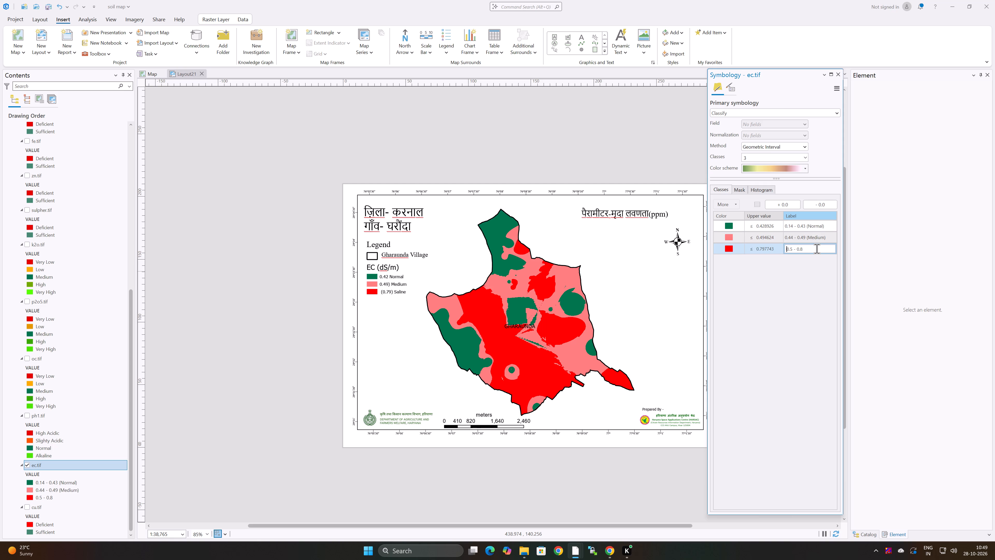
key("space")
type("()")
key("Left")
type("aline")
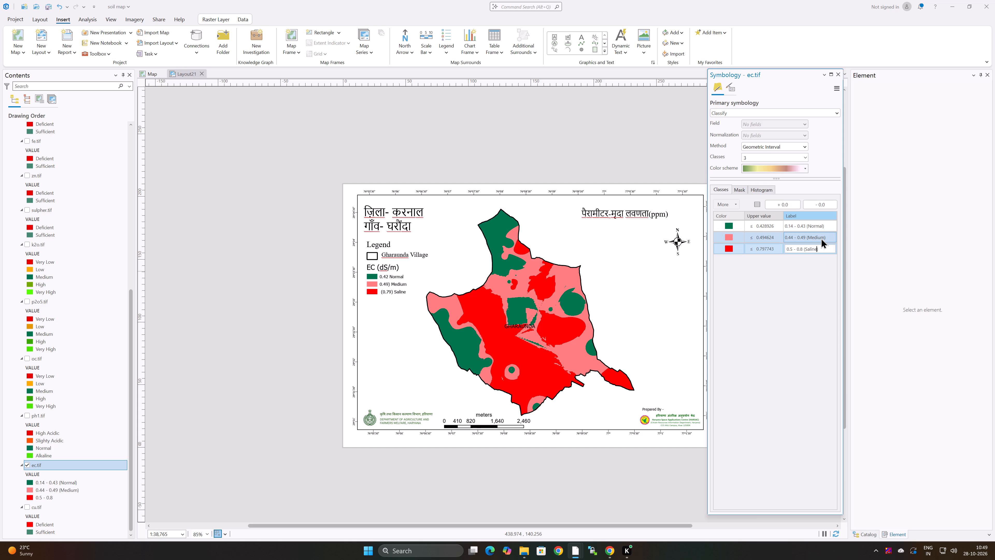
left_click(819, 285)
left_click(615, 153)
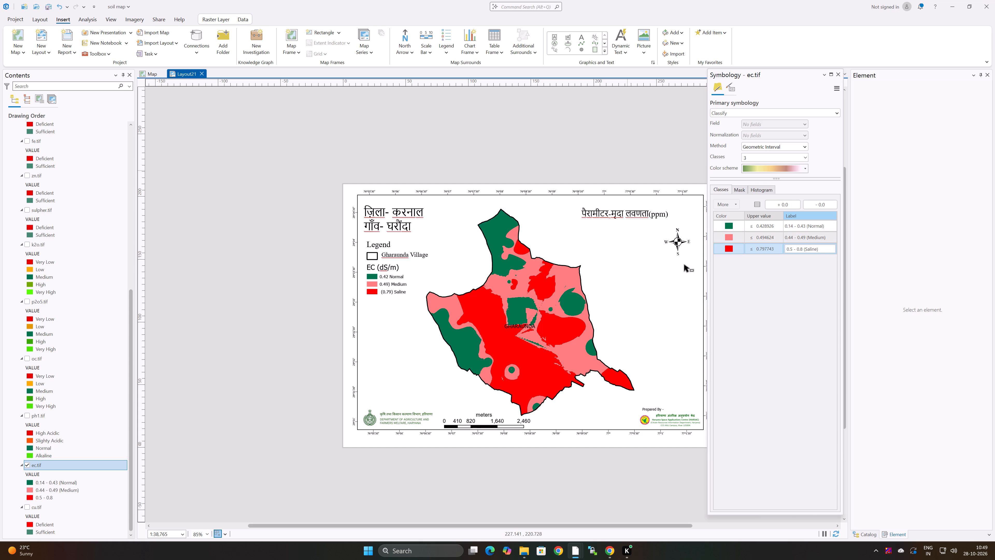
Delete the old EC (dS/m) legend group from the layout, keeping the Legend heading and Gharaunda Village entry.
left_click(392, 281)
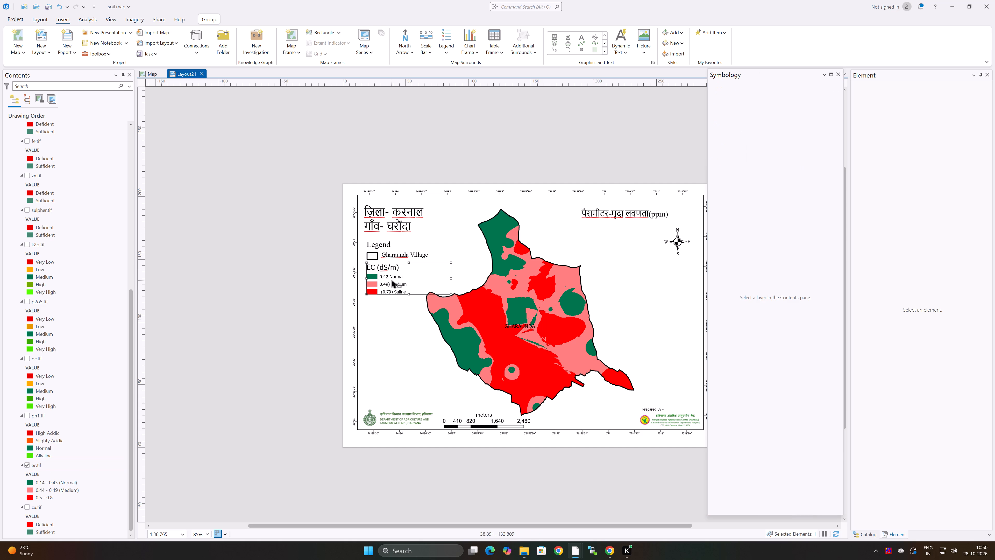
key("Delete")
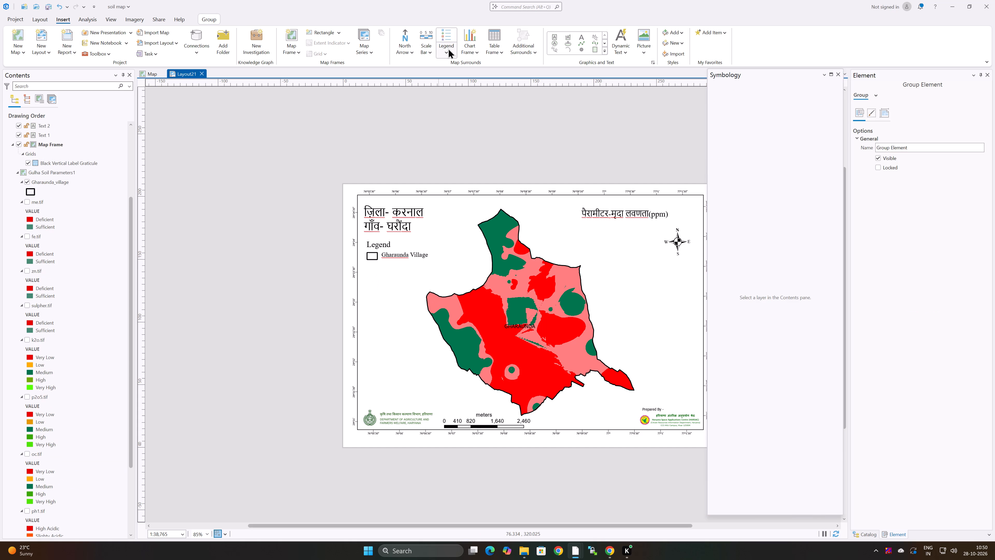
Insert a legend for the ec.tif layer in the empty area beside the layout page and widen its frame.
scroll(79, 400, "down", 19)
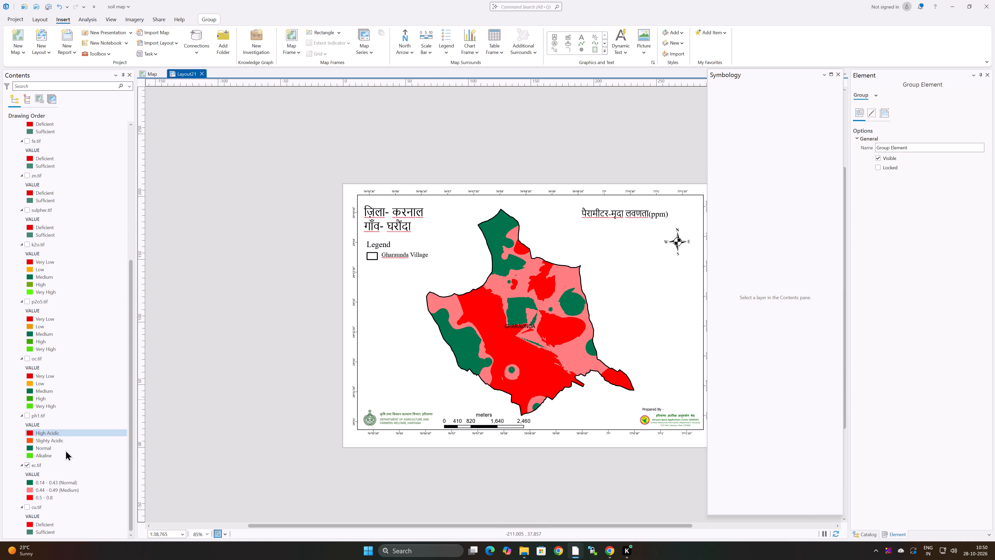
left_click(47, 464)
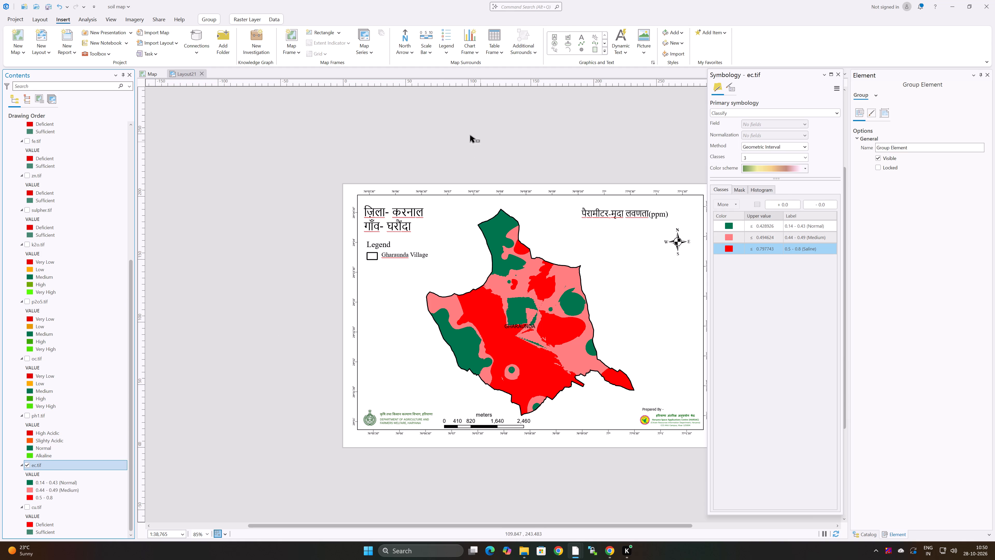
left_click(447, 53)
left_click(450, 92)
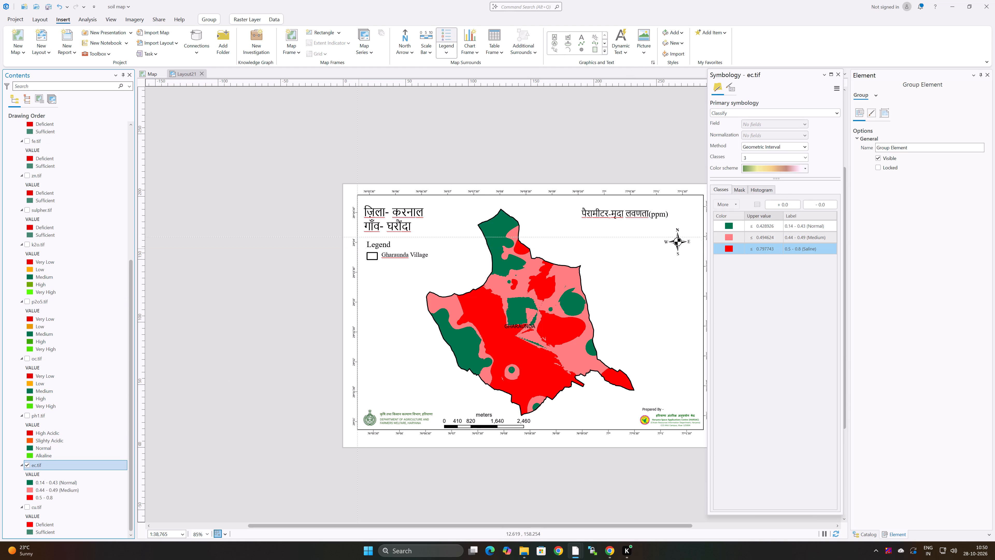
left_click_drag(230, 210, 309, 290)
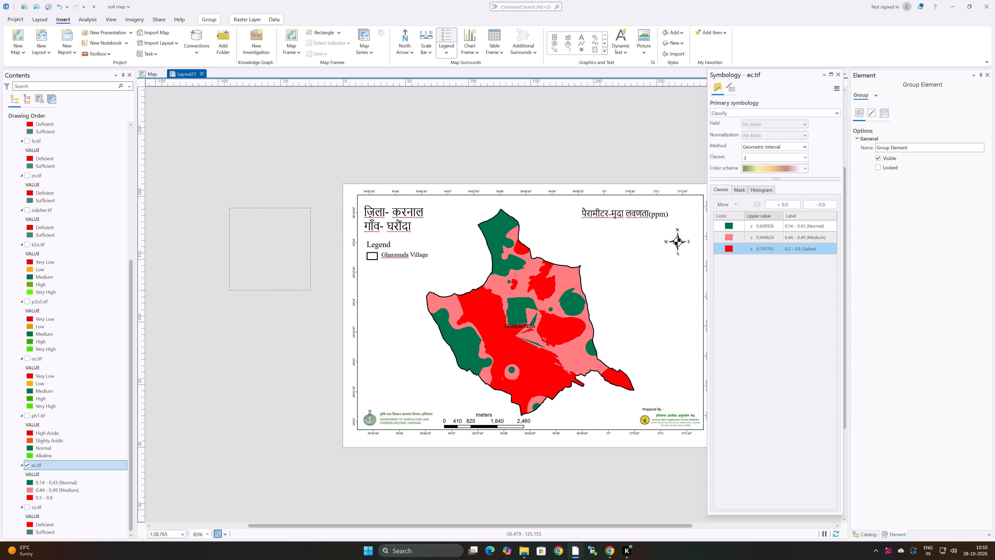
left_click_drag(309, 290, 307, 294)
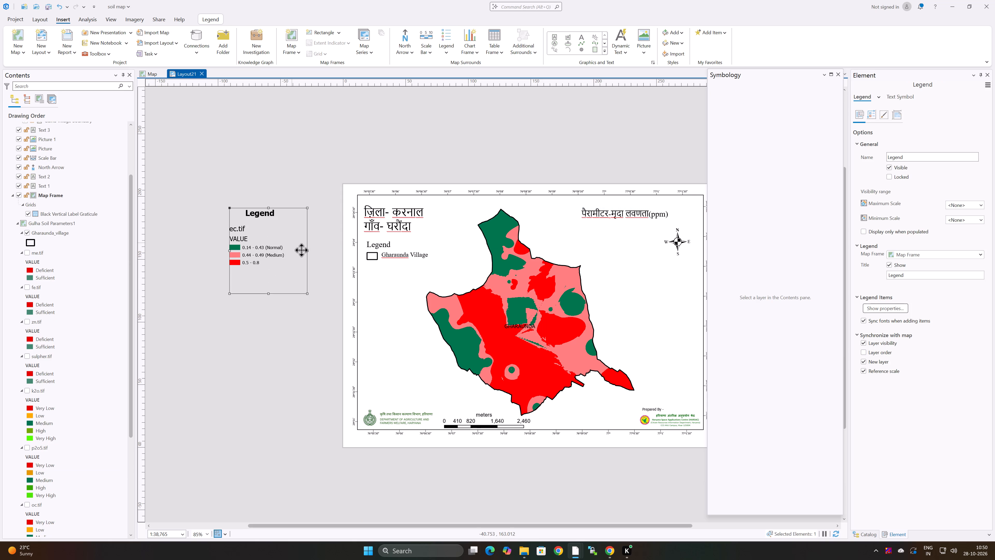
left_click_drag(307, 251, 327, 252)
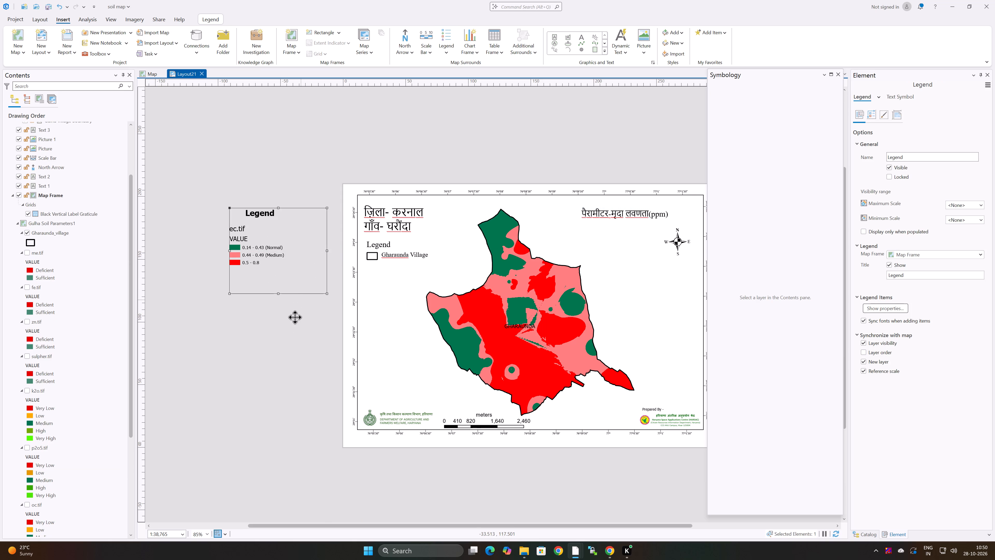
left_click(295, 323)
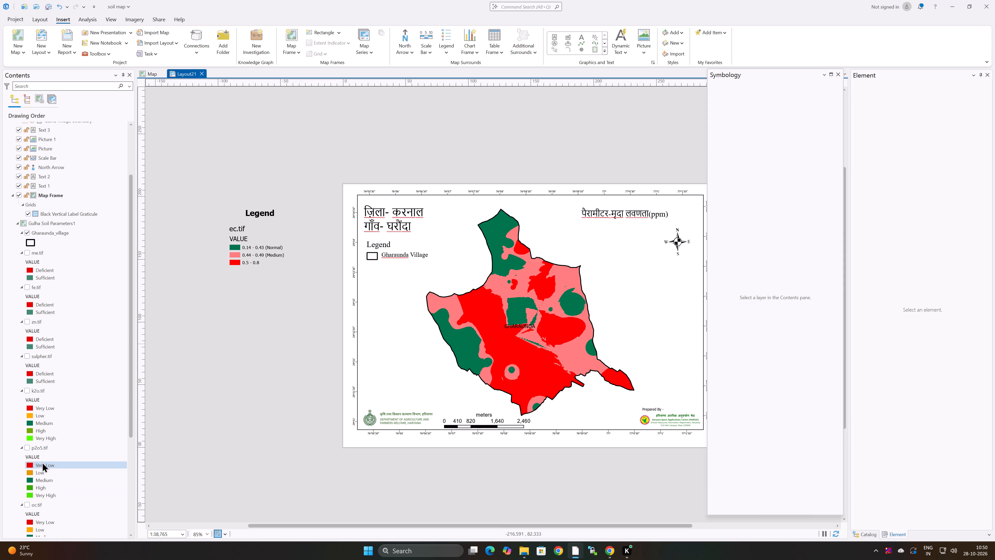
Check the label of the red ec.tif class in the layer's symbology against the new legend.
scroll(49, 460, "down", 11)
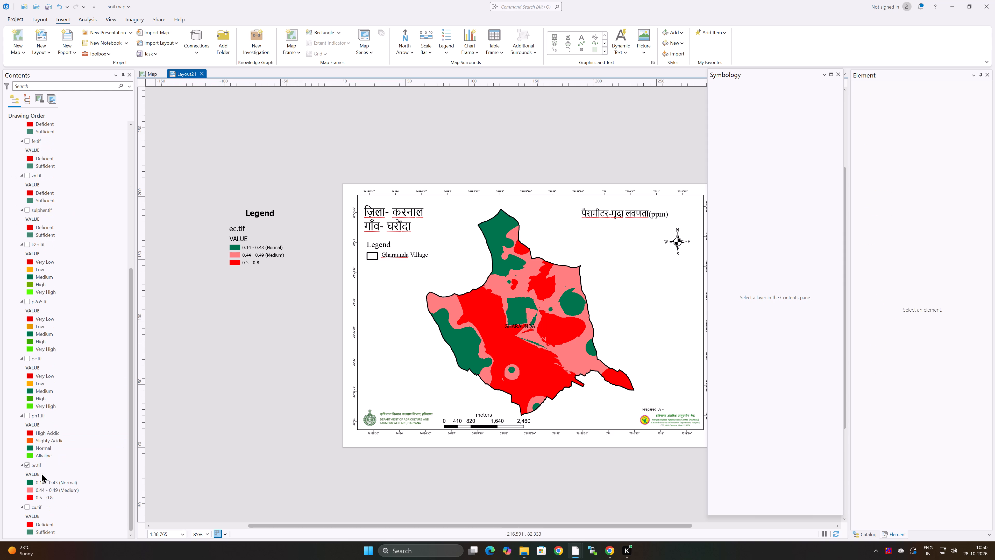
scroll(41, 473, "down", 7)
left_click(44, 465)
right_click(44, 465)
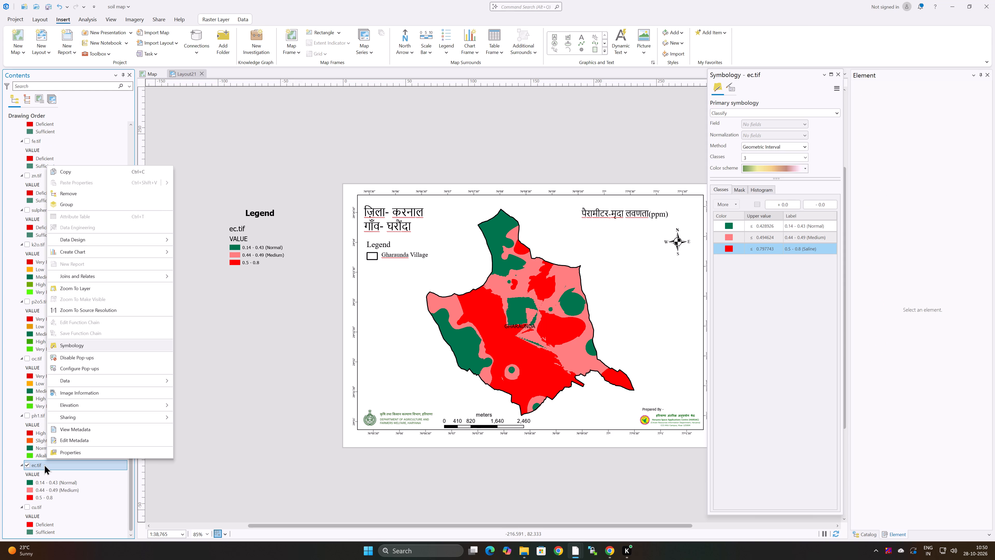
left_click(247, 174)
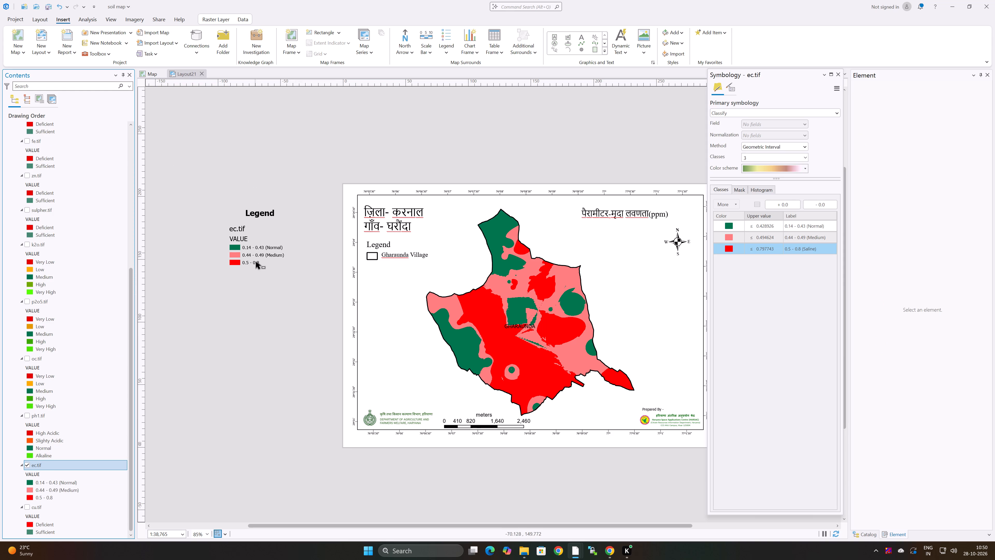
left_click(823, 247)
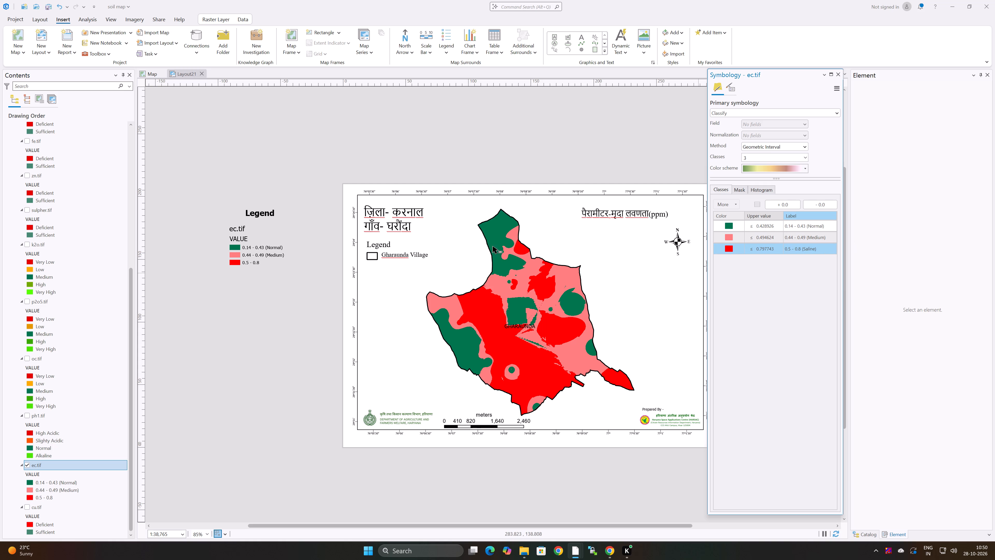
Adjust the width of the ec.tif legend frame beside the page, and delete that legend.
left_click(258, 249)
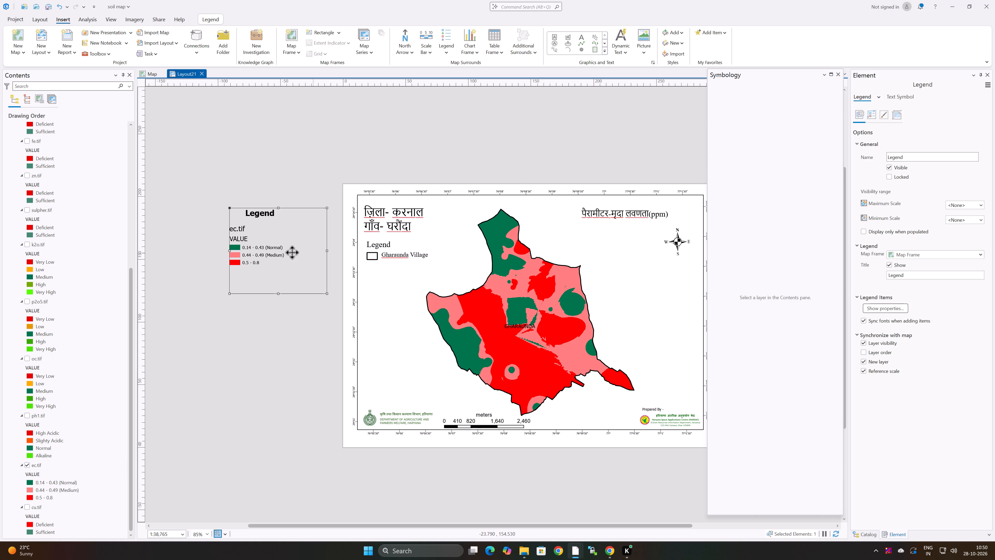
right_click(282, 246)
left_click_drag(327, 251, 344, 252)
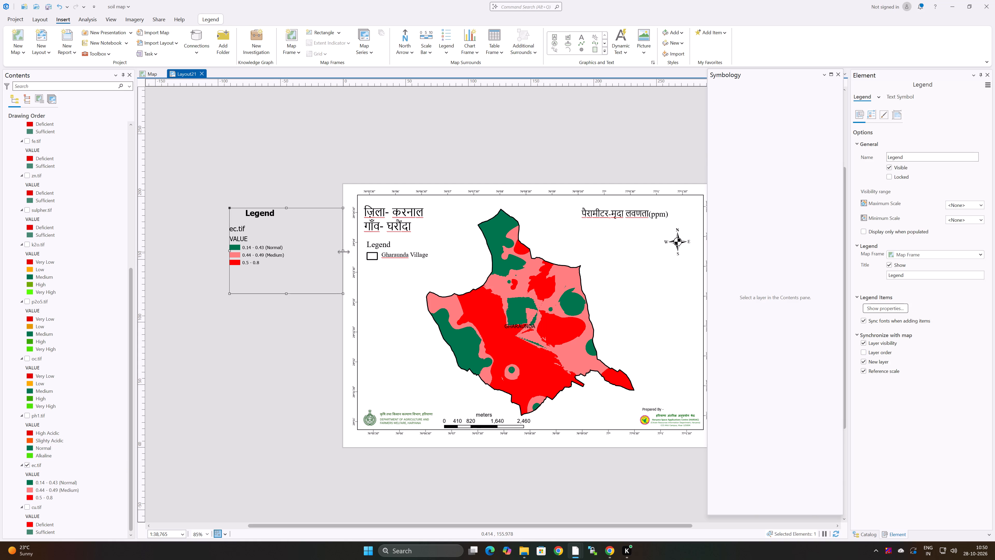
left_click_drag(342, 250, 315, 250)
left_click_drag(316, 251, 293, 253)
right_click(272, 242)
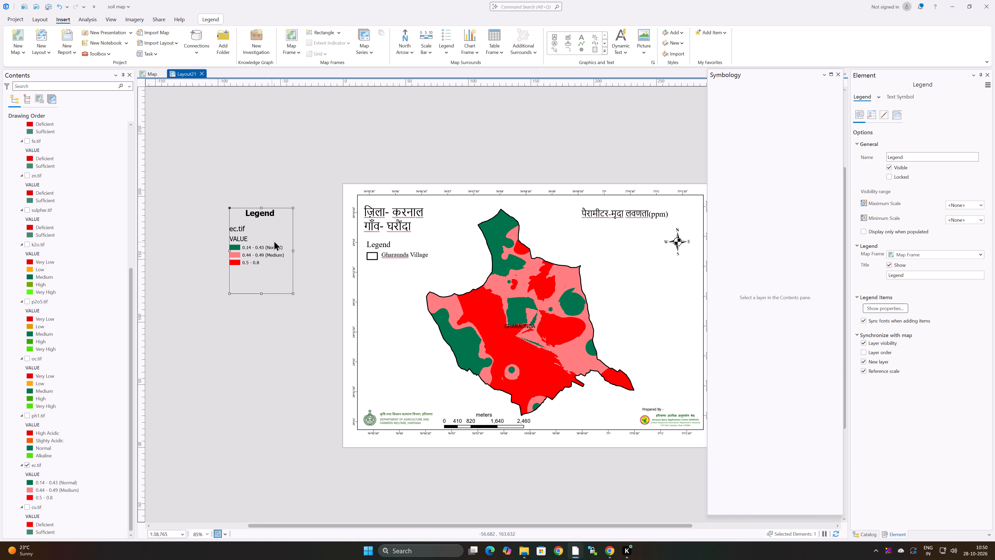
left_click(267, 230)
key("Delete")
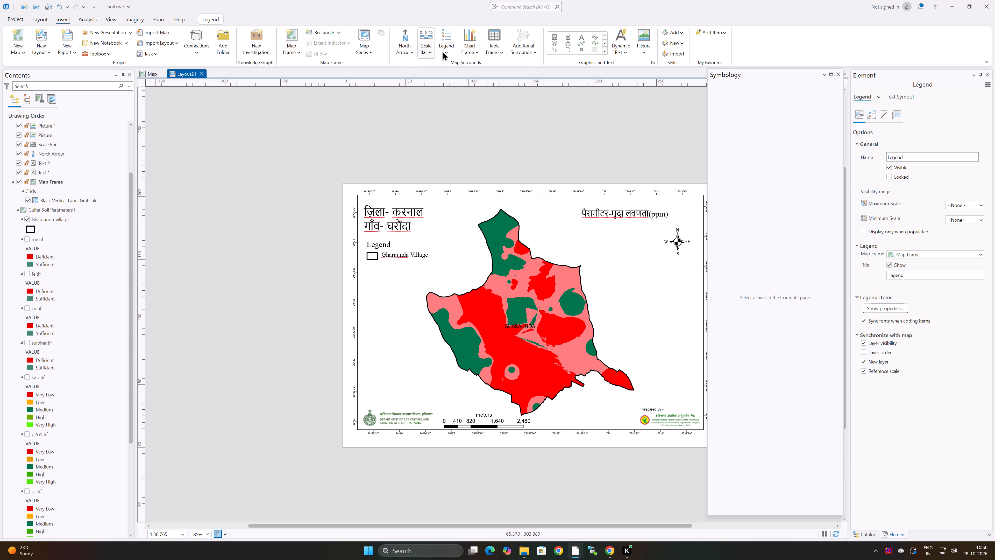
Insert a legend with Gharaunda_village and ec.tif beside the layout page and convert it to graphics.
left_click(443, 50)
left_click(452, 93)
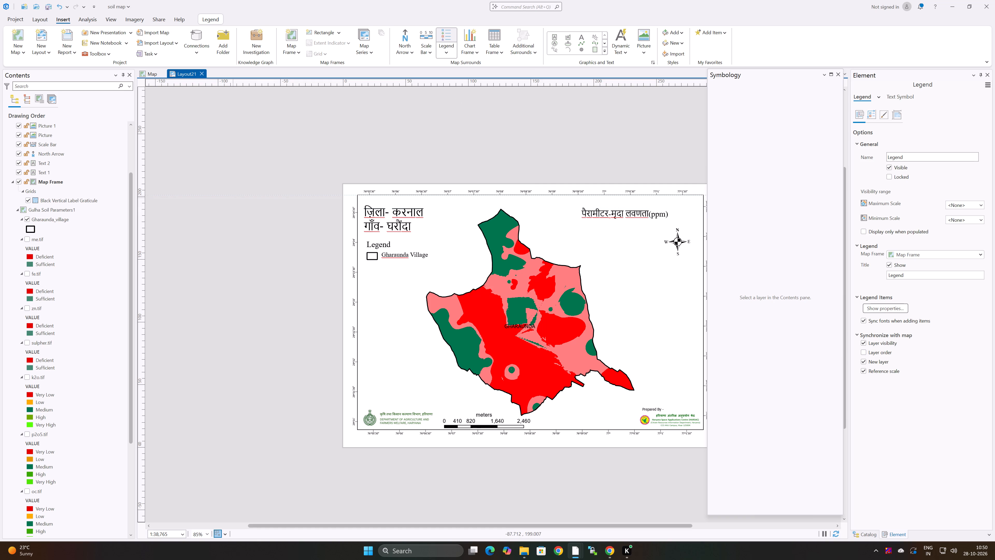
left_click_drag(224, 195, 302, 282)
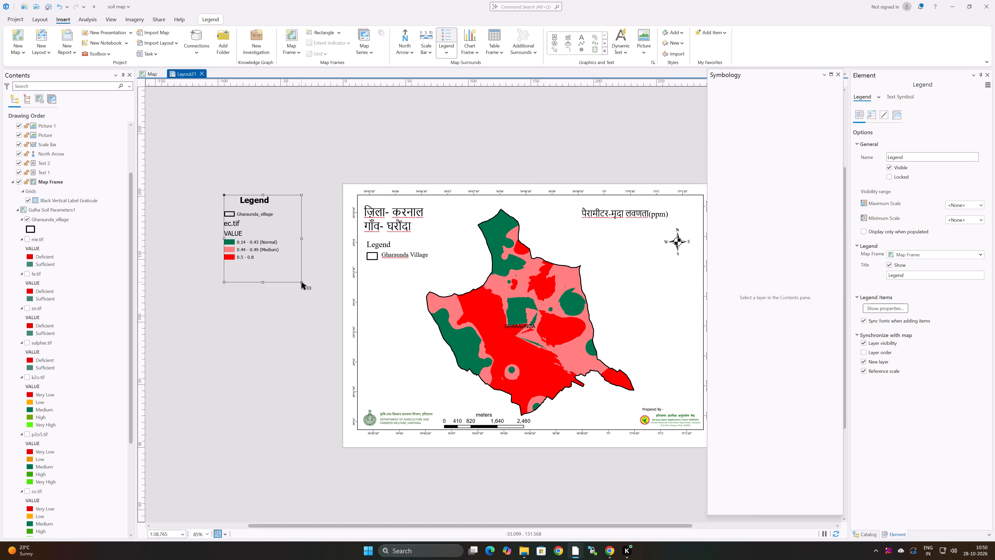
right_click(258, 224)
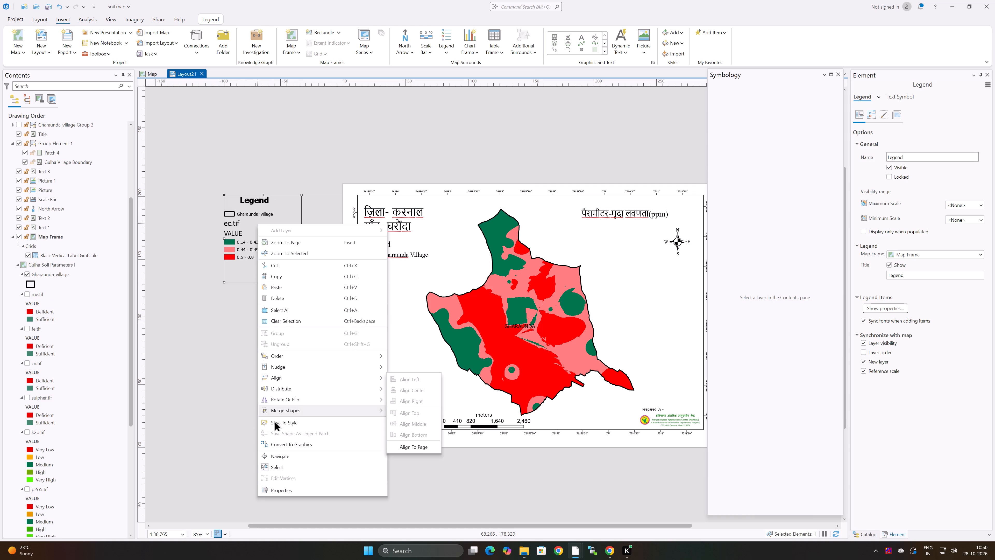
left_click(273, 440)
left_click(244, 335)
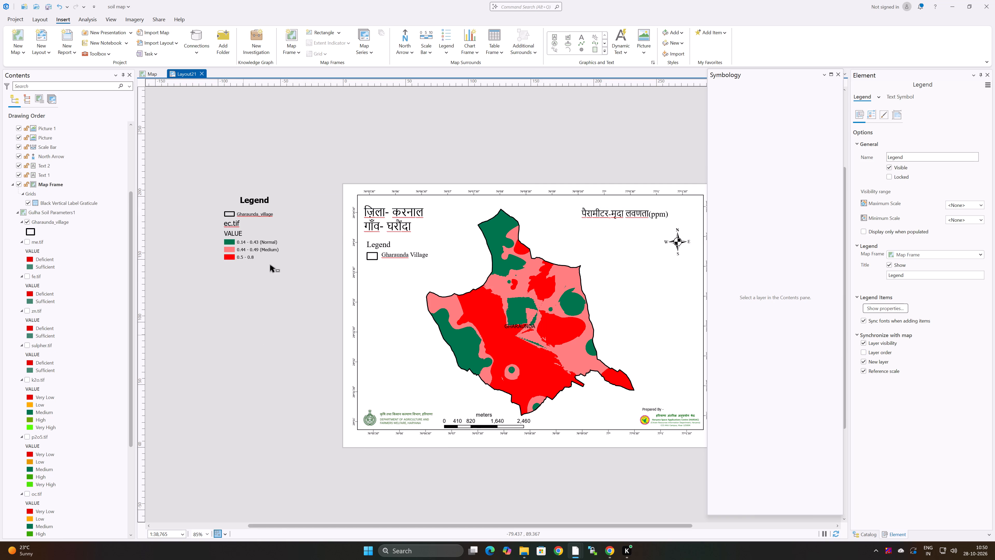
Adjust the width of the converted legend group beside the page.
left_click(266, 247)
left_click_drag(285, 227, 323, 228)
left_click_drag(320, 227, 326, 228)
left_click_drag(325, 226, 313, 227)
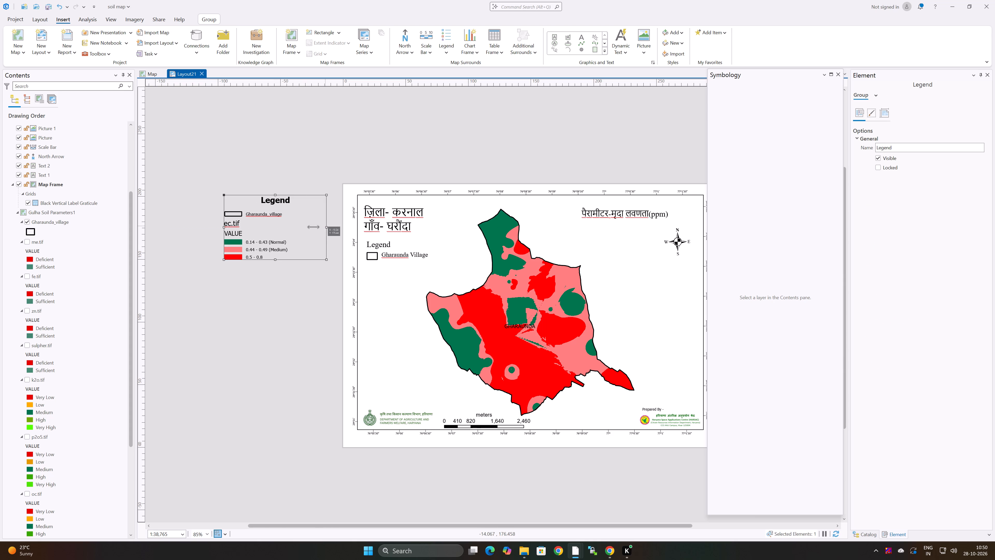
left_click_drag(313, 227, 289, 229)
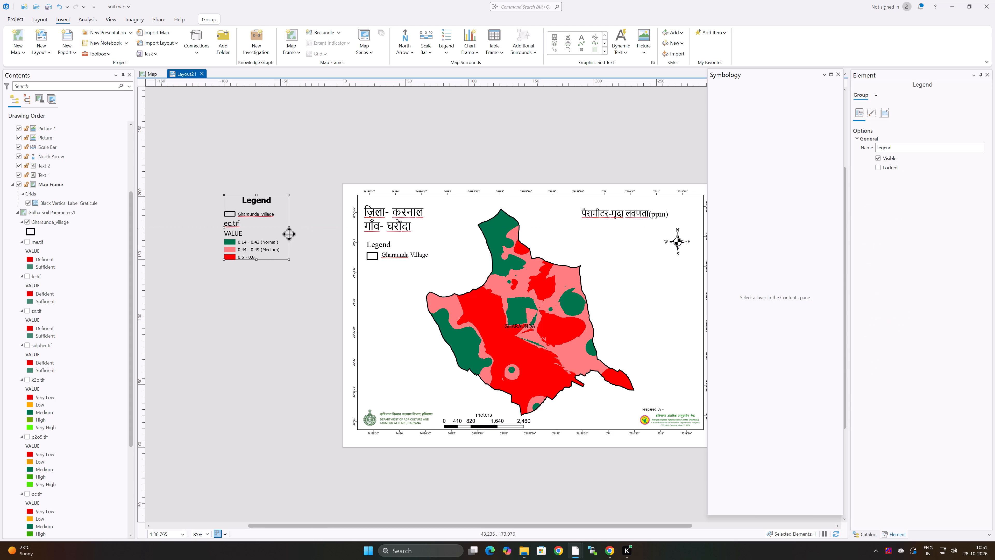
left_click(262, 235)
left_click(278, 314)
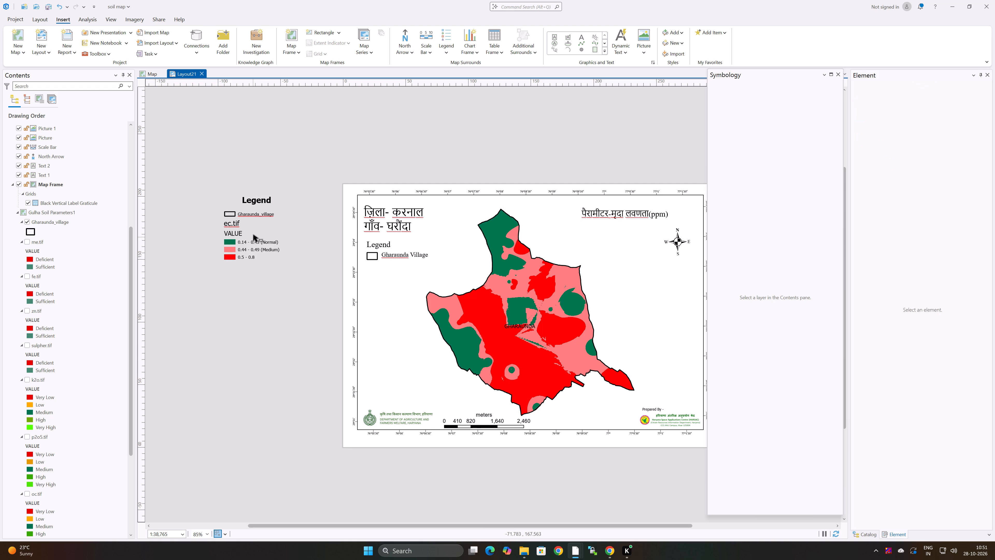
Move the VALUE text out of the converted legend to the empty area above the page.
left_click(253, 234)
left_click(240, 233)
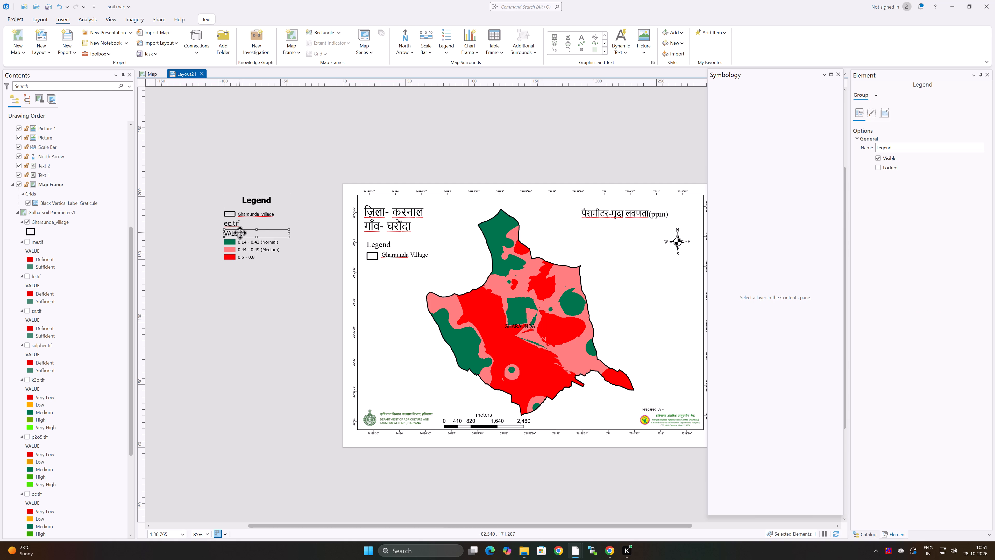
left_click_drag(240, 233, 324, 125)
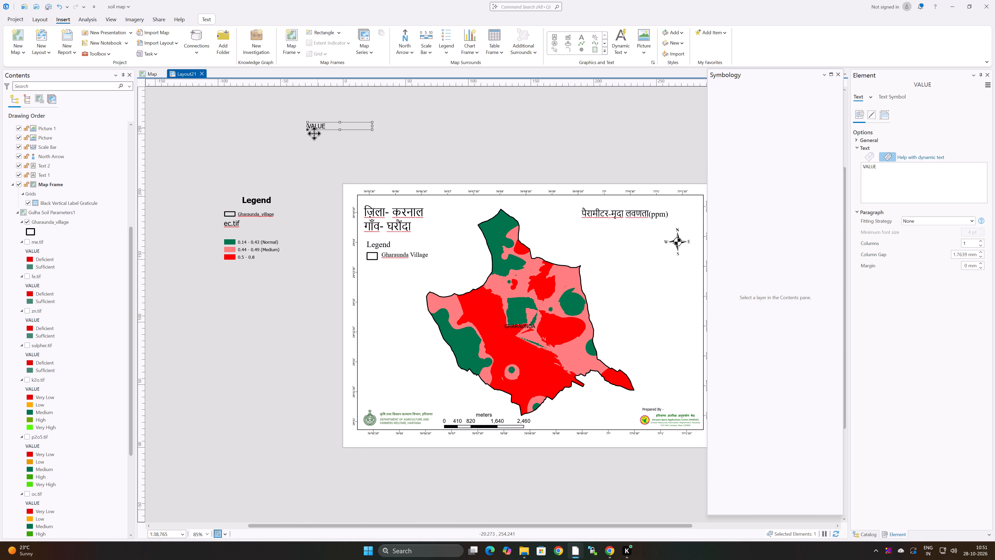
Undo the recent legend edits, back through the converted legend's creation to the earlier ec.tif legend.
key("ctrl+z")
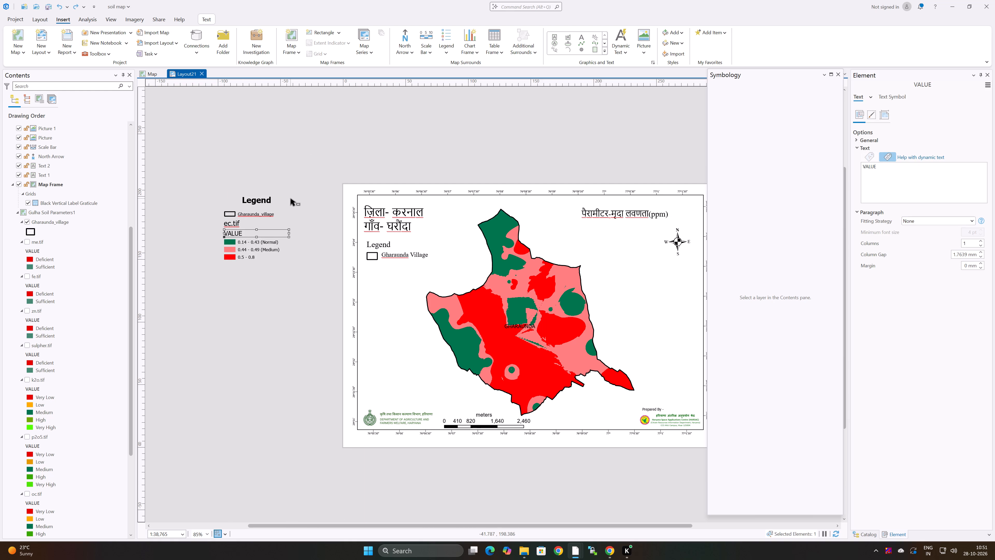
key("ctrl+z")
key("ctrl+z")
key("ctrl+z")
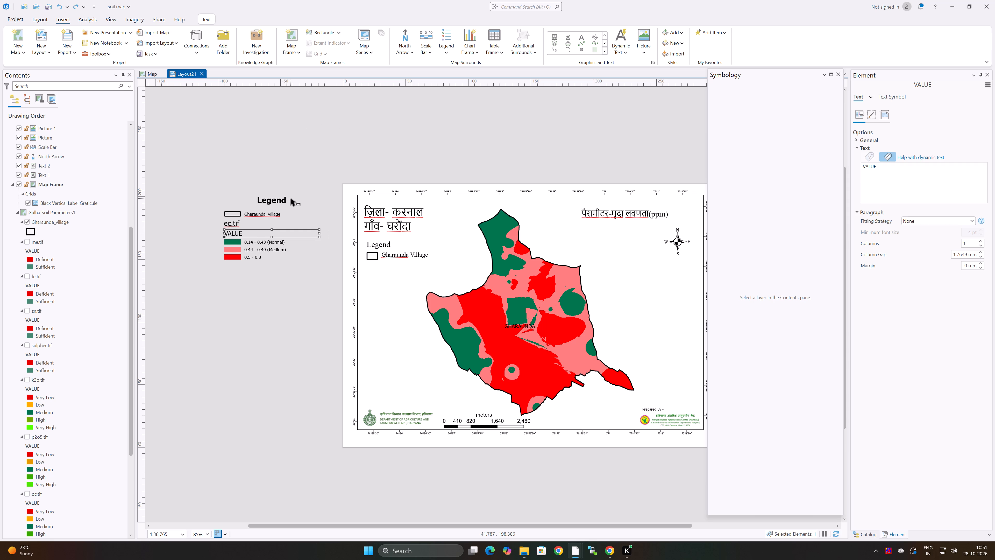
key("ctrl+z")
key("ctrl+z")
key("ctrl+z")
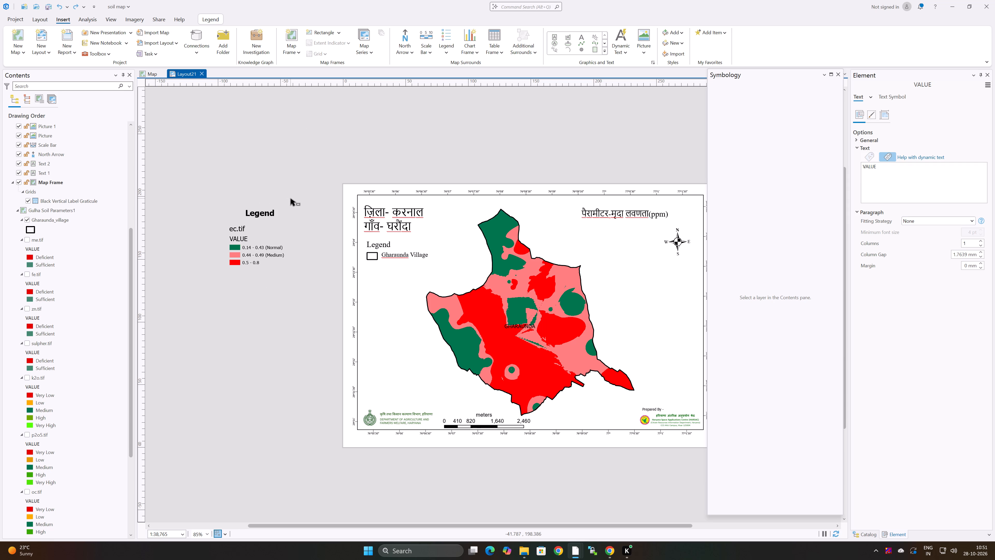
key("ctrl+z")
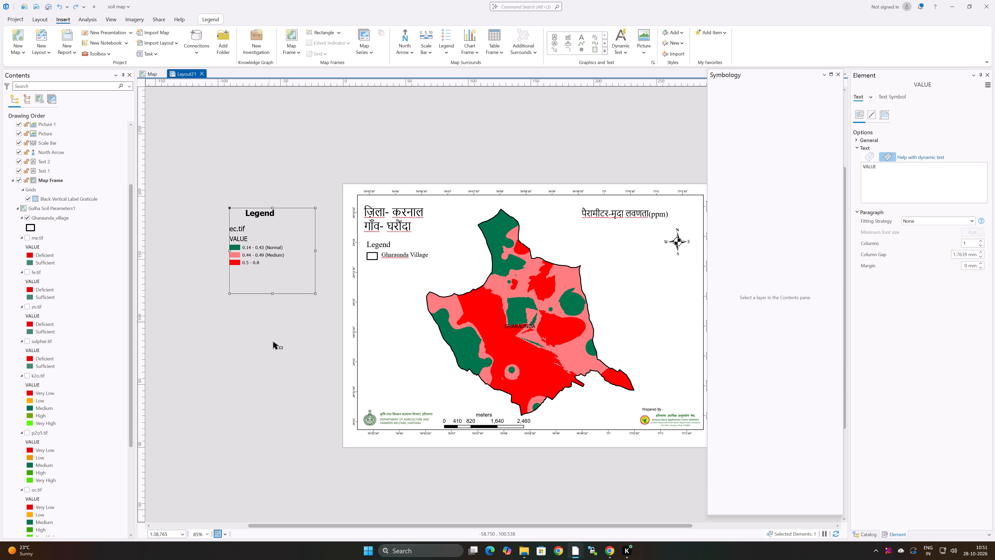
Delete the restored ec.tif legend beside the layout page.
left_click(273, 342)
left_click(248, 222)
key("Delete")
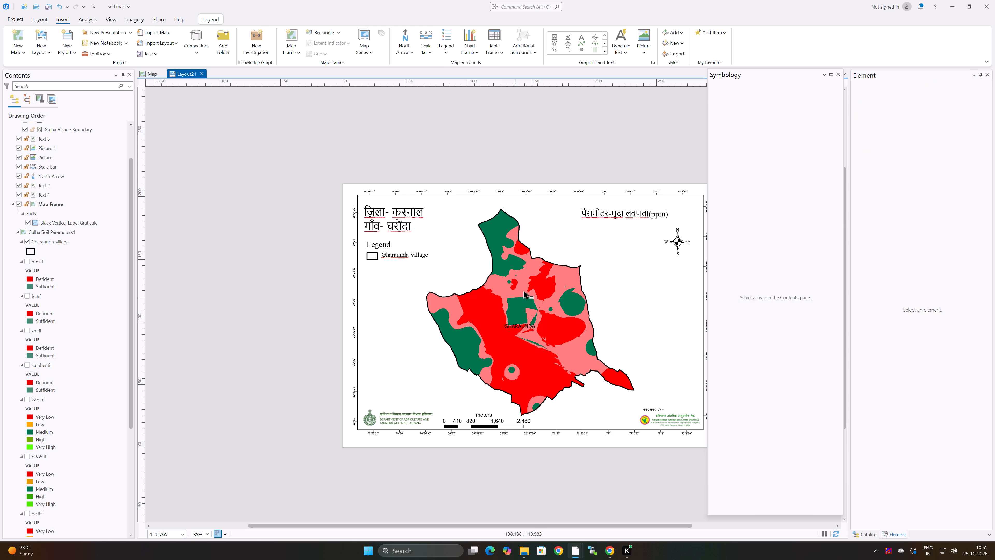
Relabel the third (red) class of the ec.tif layer as "0.5 - 0.8 (Saline)" in its symbology.
scroll(47, 422, "down", 15)
scroll(46, 420, "down", 7)
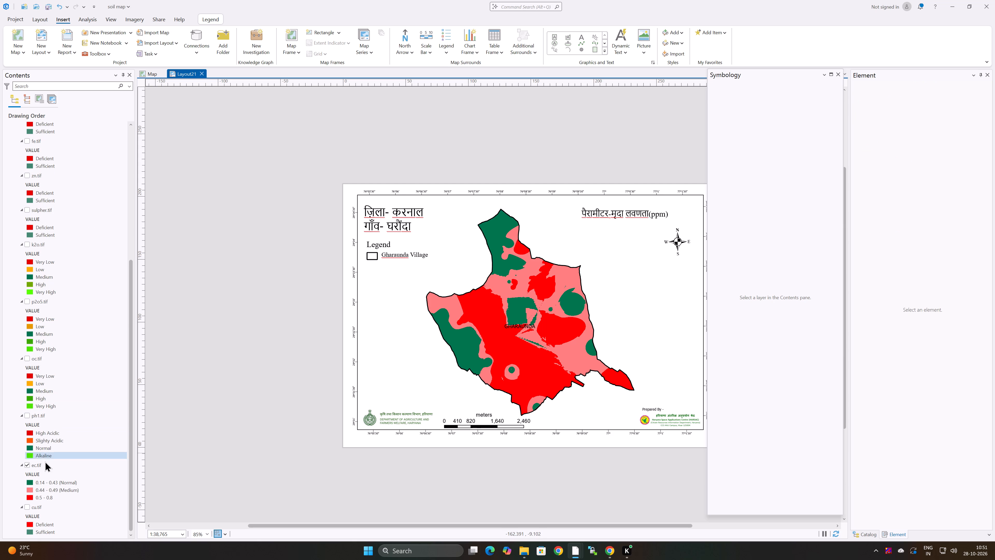
left_click(43, 465)
right_click(43, 465)
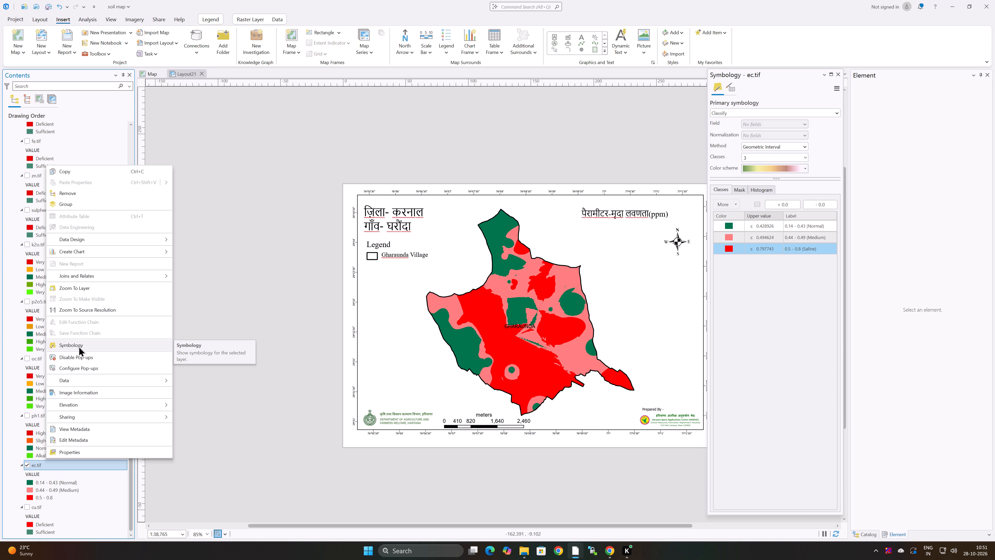
left_click(79, 346)
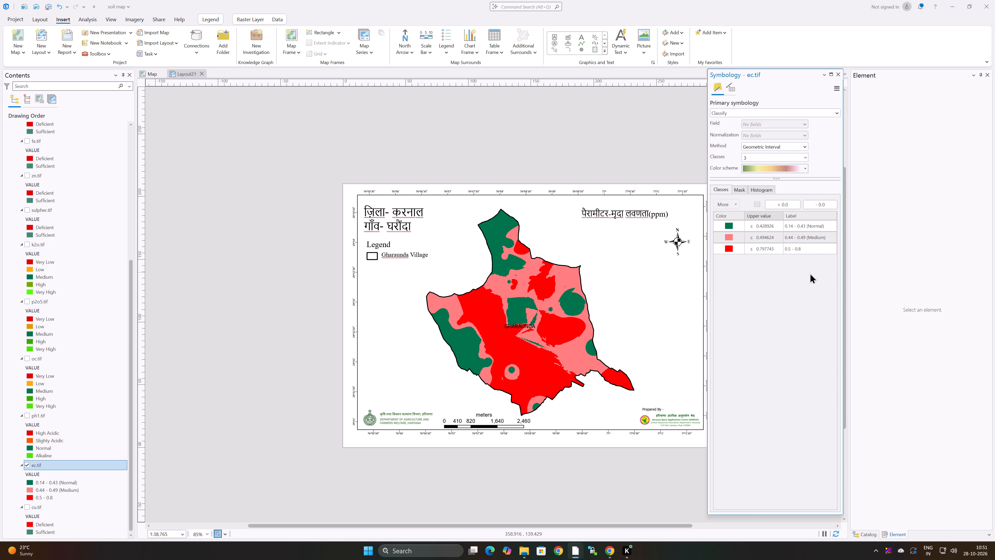
double_click(814, 247)
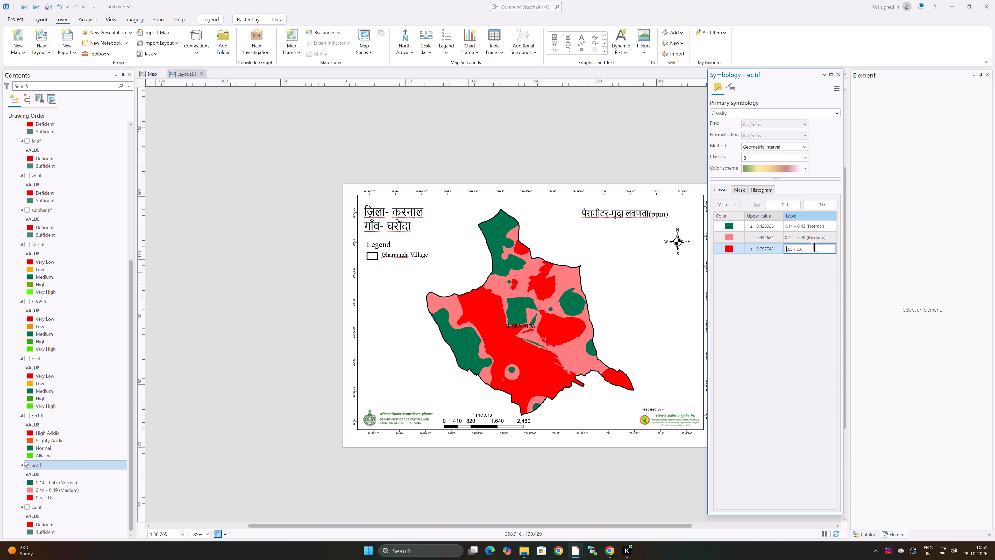
left_click(815, 247)
key("space")
key("shift+parenleft")
type("aline")
type(")")
key("space")
key("Return")
left_click(638, 170)
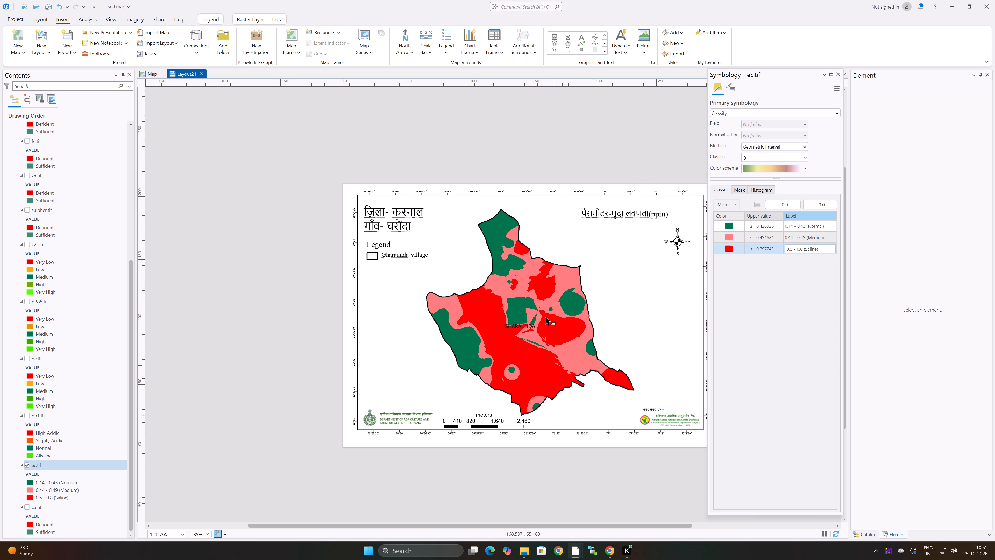
Insert a Center Title Legend for the ec.tif layer in the empty area beside the layout page.
left_click(241, 379)
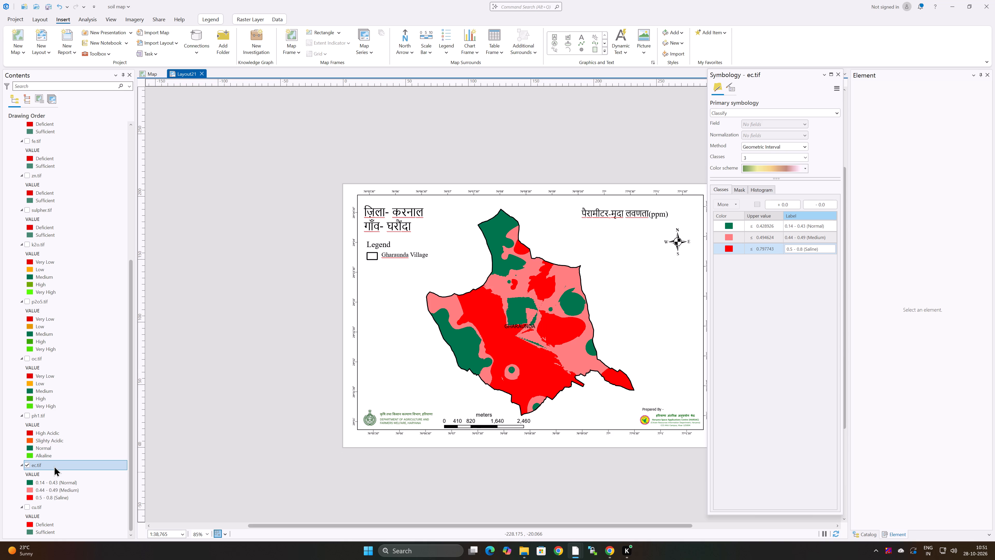
left_click(54, 466)
right_click(54, 466)
left_click(43, 477)
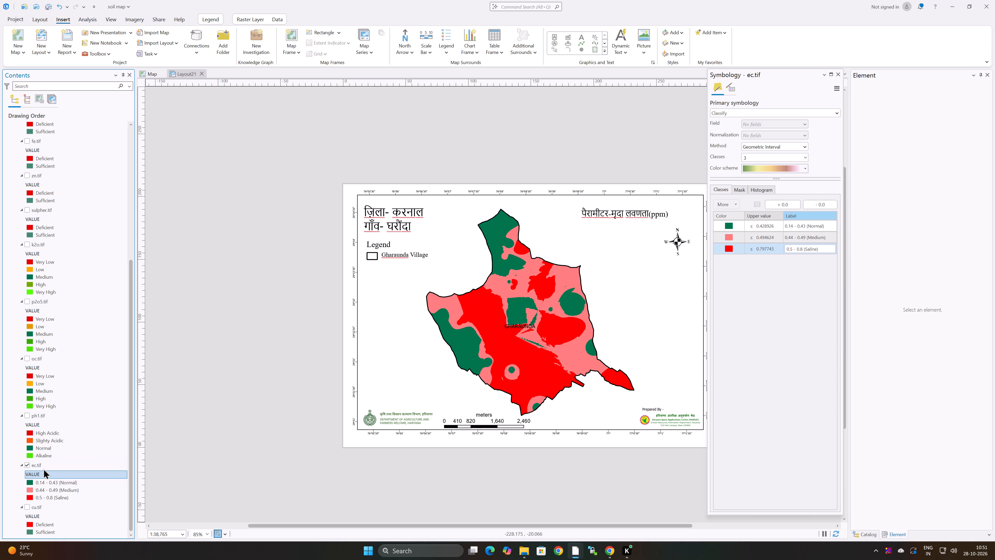
left_click(46, 467)
left_click(446, 53)
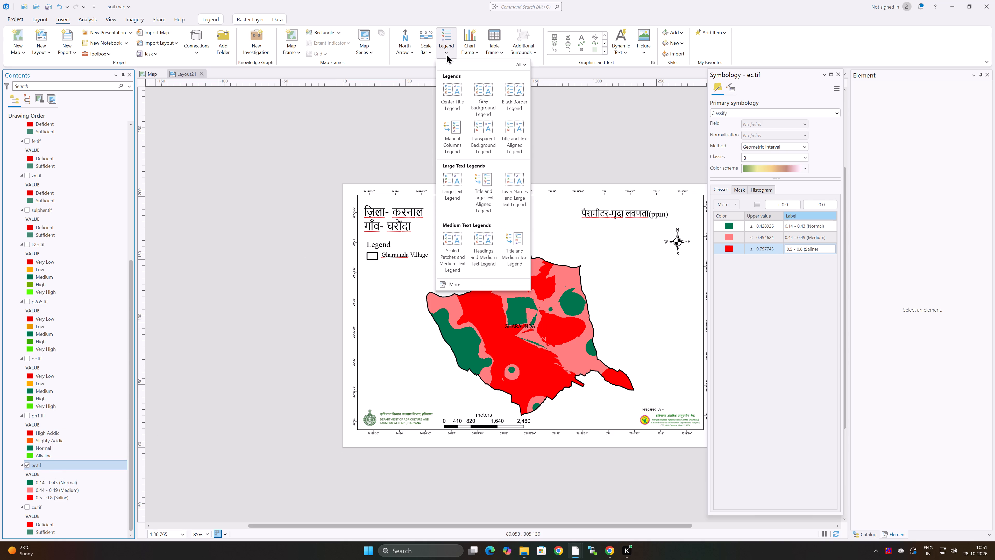
left_click(451, 93)
left_click_drag(224, 210, 296, 326)
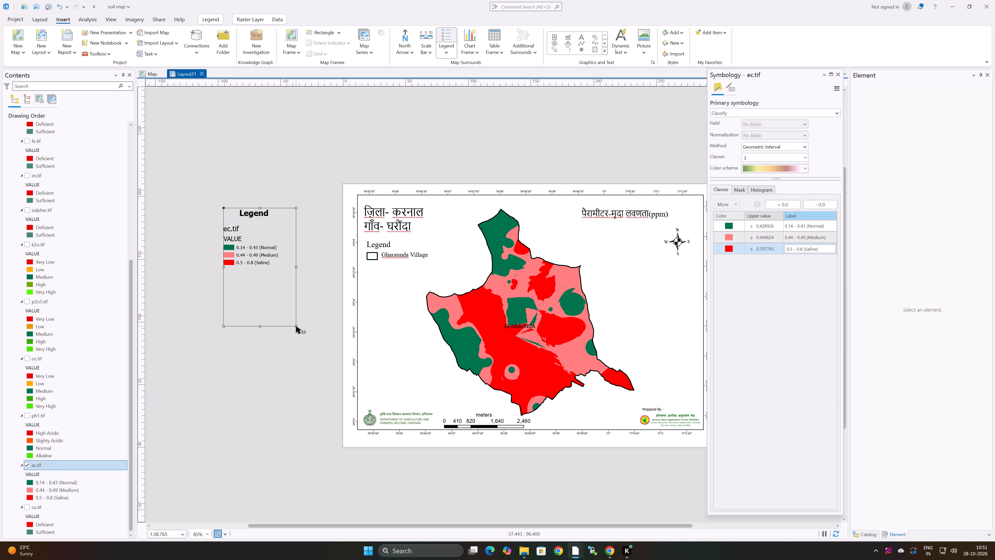
Convert the new ec.tif legend beside the page to graphics.
right_click(261, 244)
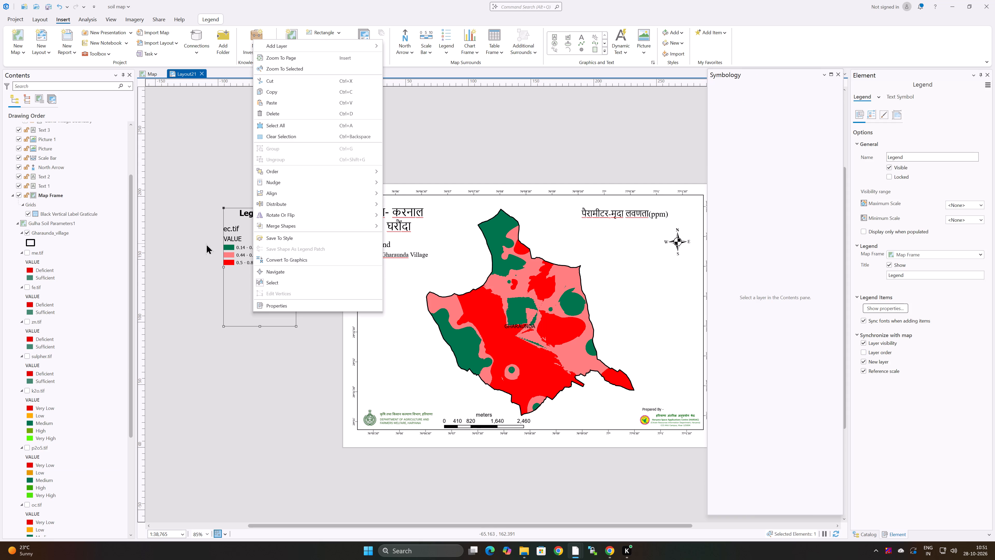
left_click(219, 185)
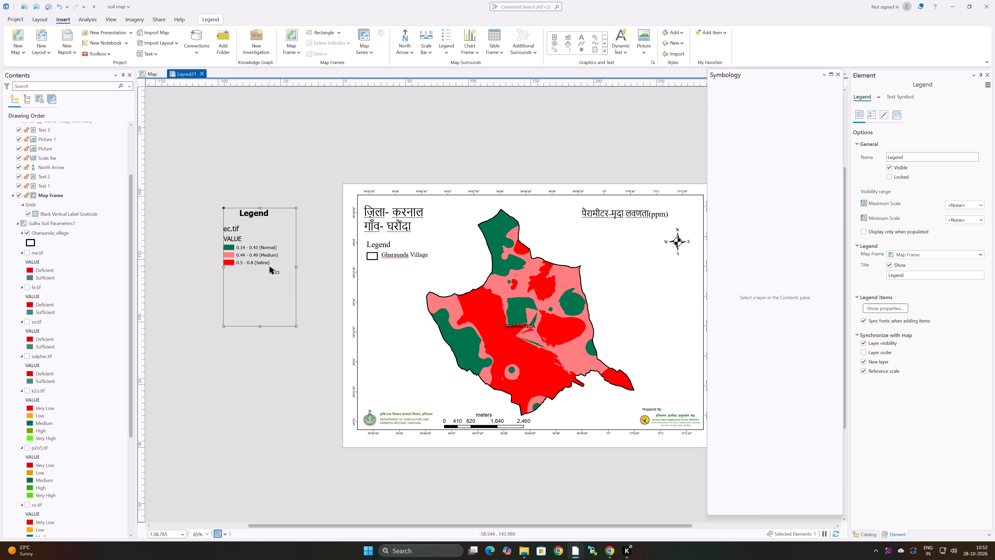
right_click(274, 222)
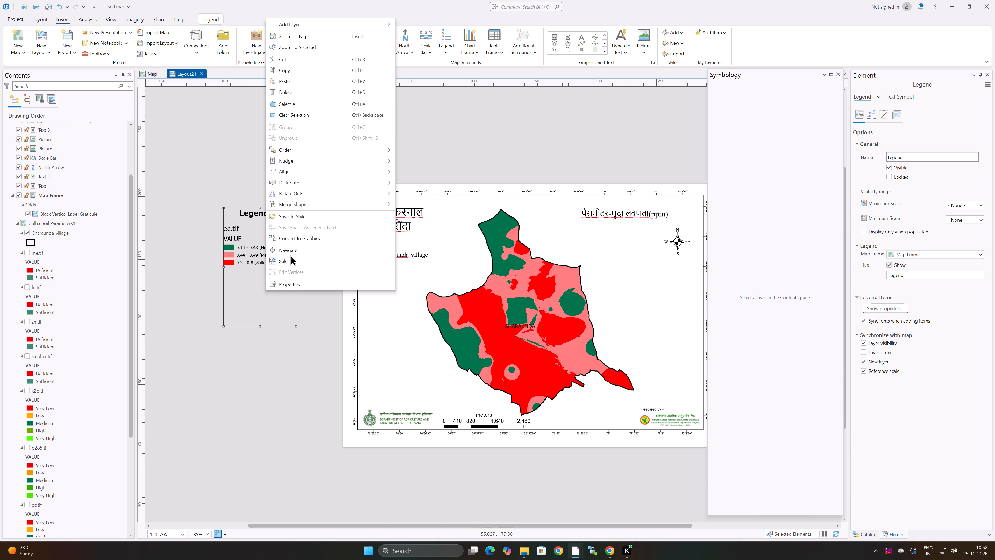
left_click(287, 238)
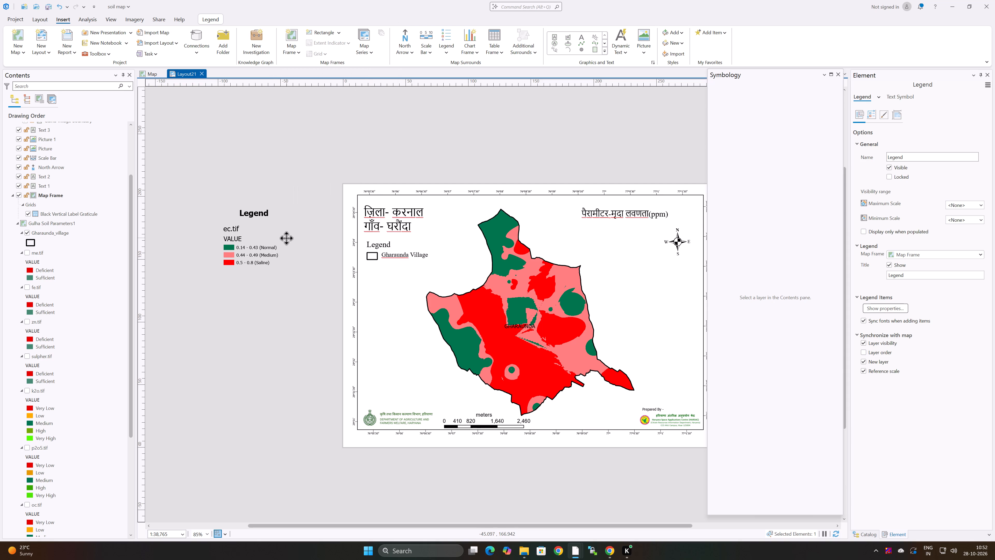
Ungroup the converted legend and delete its "Legend" title text.
right_click(247, 235)
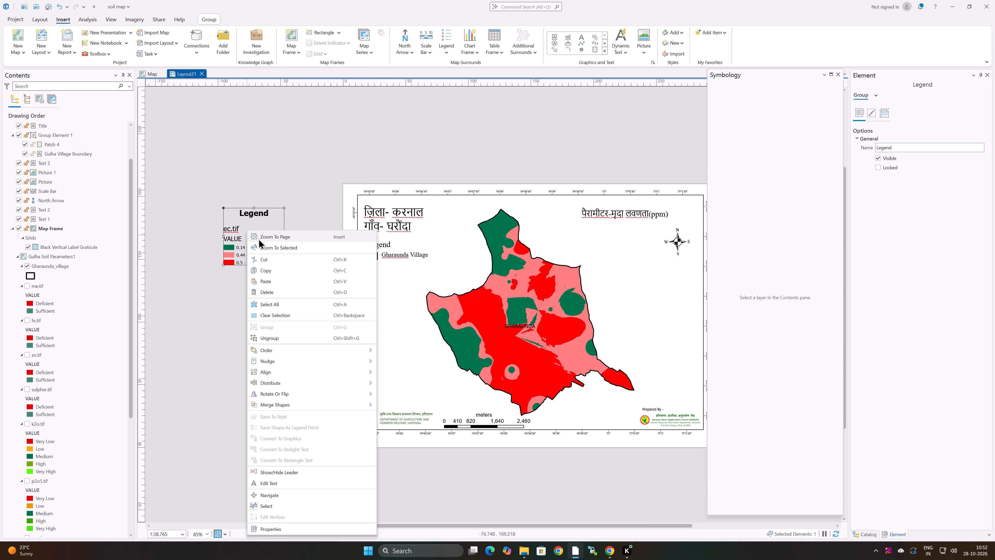
left_click(274, 337)
left_click(246, 336)
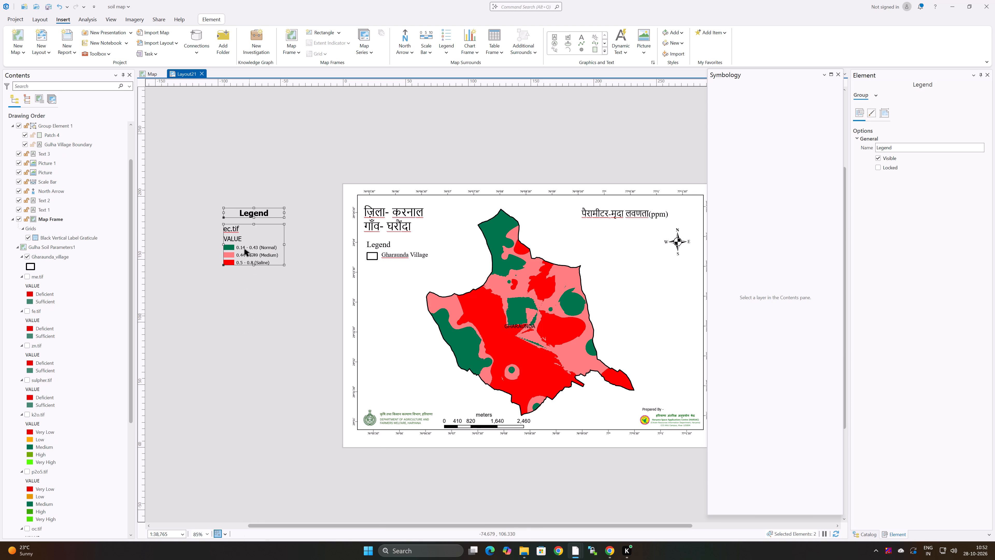
left_click(249, 213)
key("Delete")
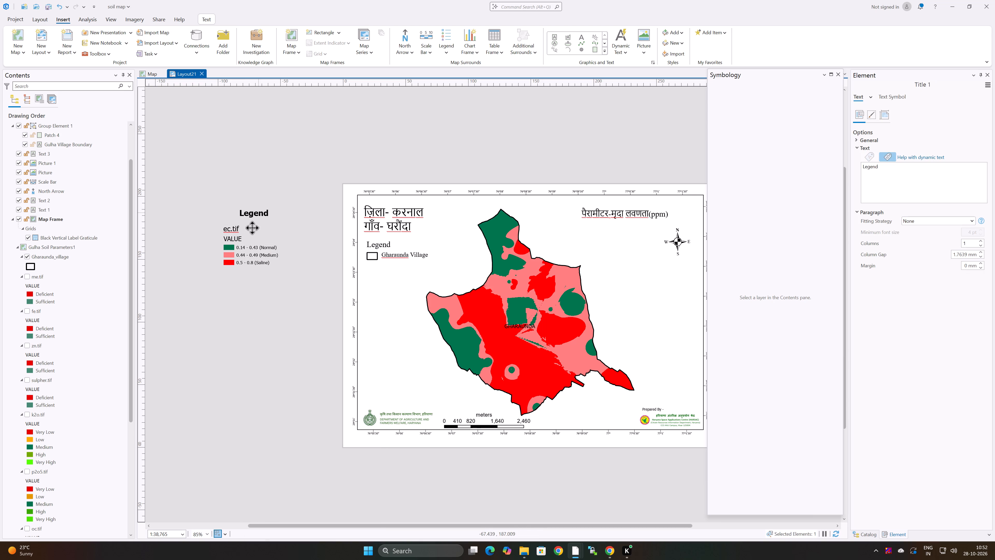
Ungroup the remaining ec.tif legend group into separate text and patch elements.
left_click(233, 231)
right_click(234, 231)
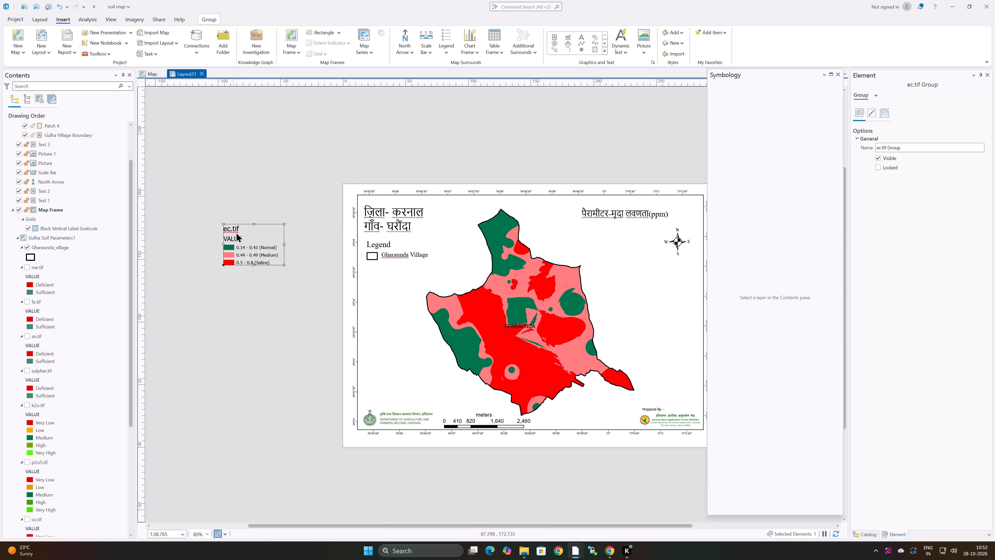
left_click(255, 236)
left_click(243, 339)
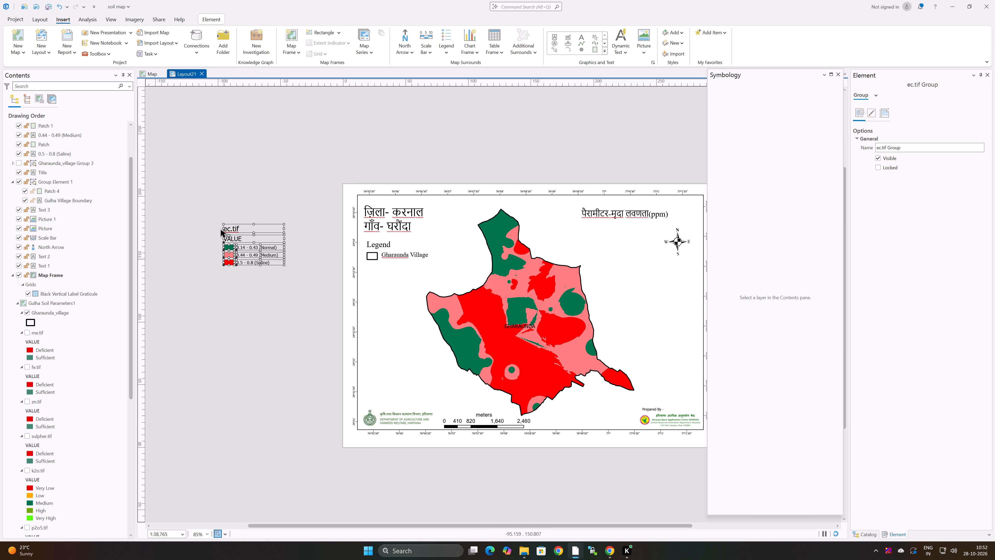
left_click(212, 186)
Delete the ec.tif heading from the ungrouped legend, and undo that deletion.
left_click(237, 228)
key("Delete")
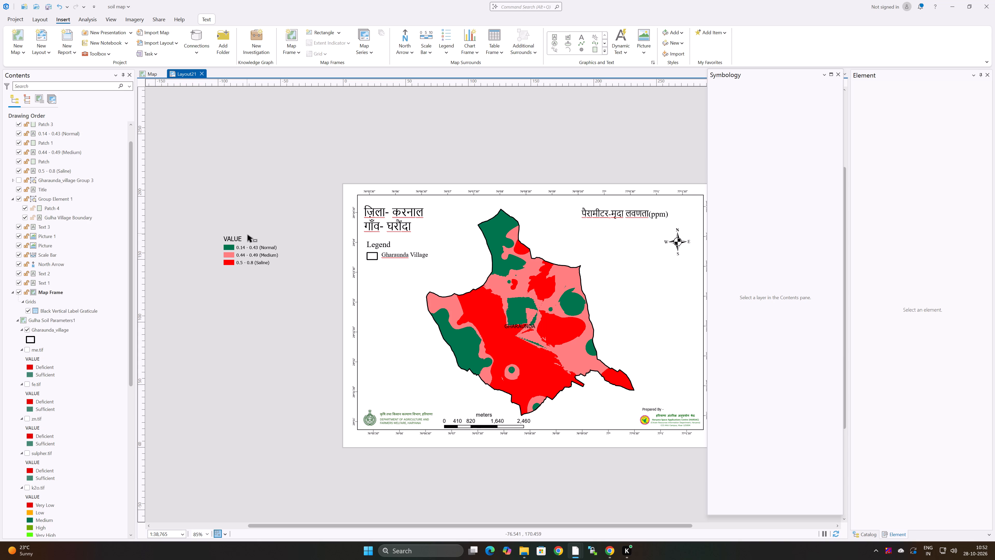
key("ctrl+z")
Delete the VALUE text from the ungrouped legend.
left_click(237, 239)
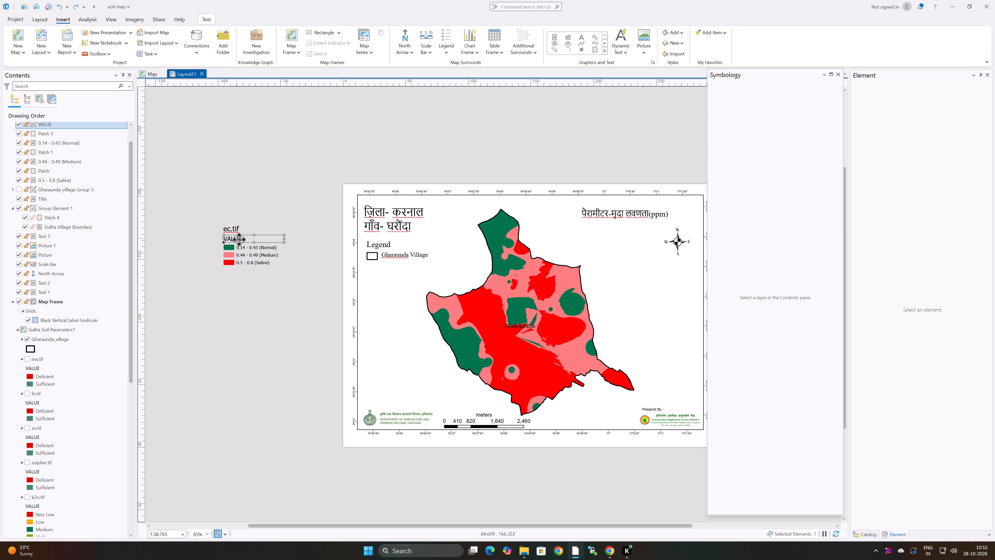
key("Delete")
Nudge the ec.tif heading straight down until it sits just above the 0.14 - 0.43 (Normal) legend entry.
left_click(245, 229)
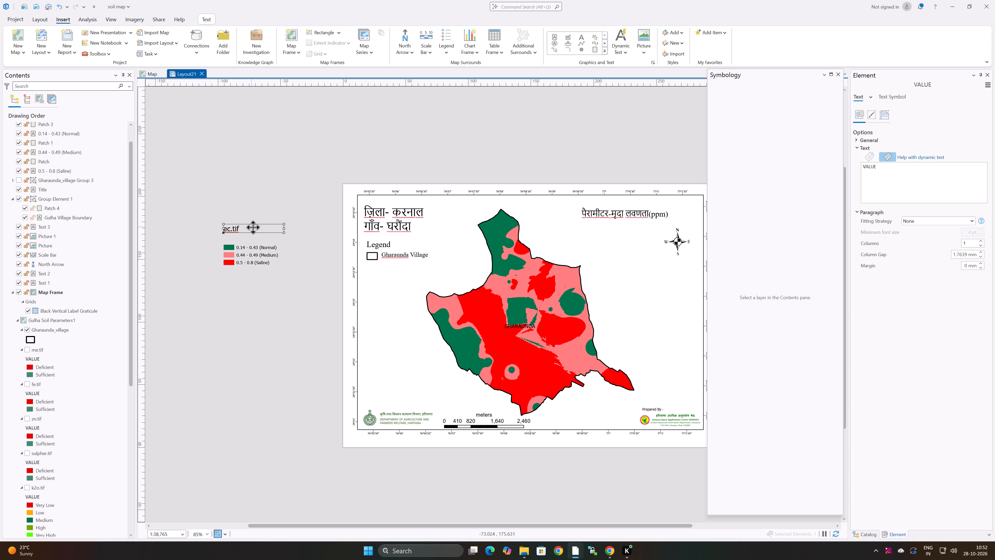
key("ctrl+Down")
key("ctrl+Down")
key("ctrl+Down")
key("ctrl+Down")
key("ctrl+Down")
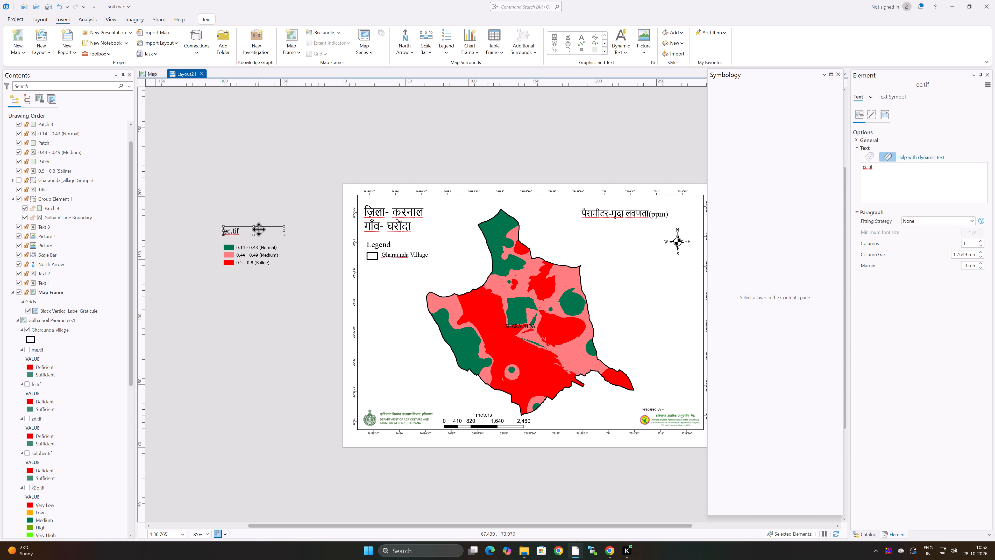
key("ctrl+Down")
key("ctrl+Down")
key("ctrl+Down")
key("ctrl+Down")
key("ctrl+Down")
key("ctrl+Down")
key("ctrl+Down")
key("ctrl+Down")
key("ctrl+Down")
key("ctrl+Down")
key("ctrl+Down")
key("ctrl+Down")
key("ctrl+Down")
key("ctrl+Down")
key("ctrl+Down")
Replace the ec.tif heading text above the legend entries with EC (dS/m).
double_click(246, 239)
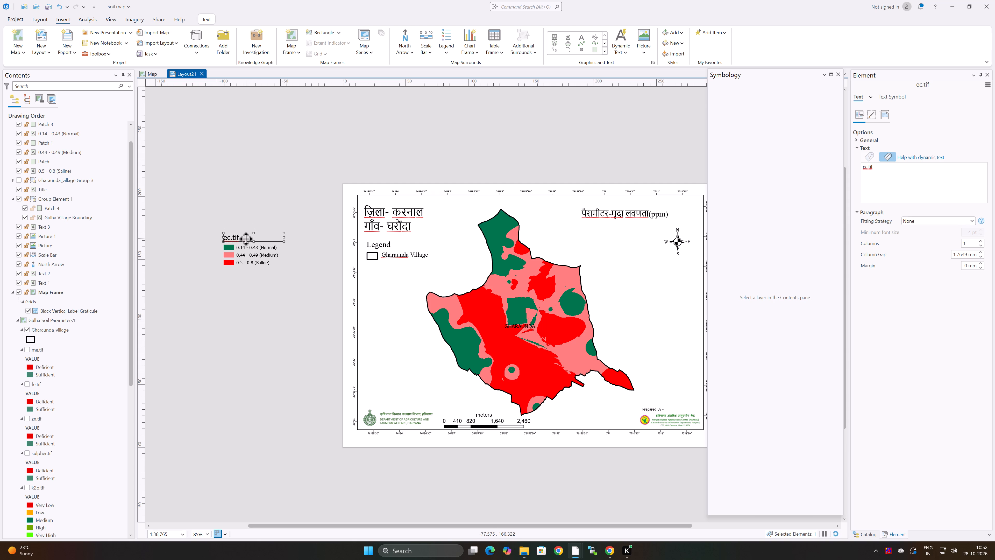
key("e")
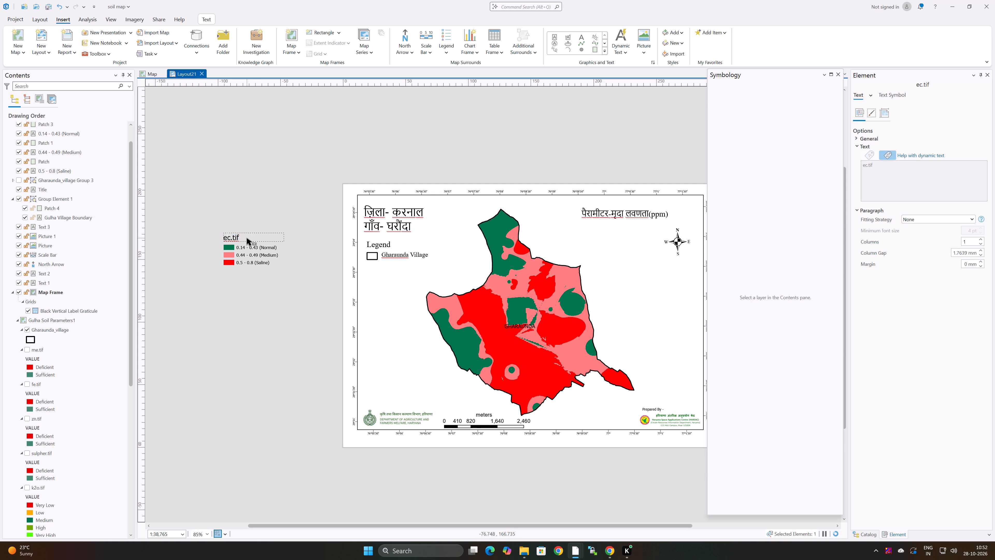
key("c")
key("space")
key("shift+parenleft")
key("d")
key("slash")
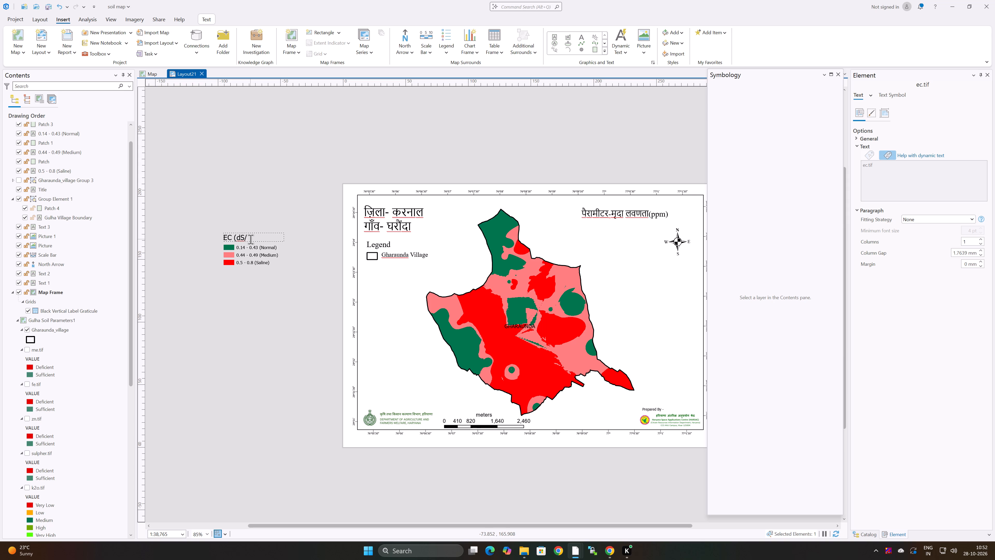
key("m")
key("shift+parenright")
left_click(278, 193)
Group the EC (dS/m) heading with its three colour patches and class labels into one element.
left_click(232, 216)
left_click_drag(204, 220, 293, 295)
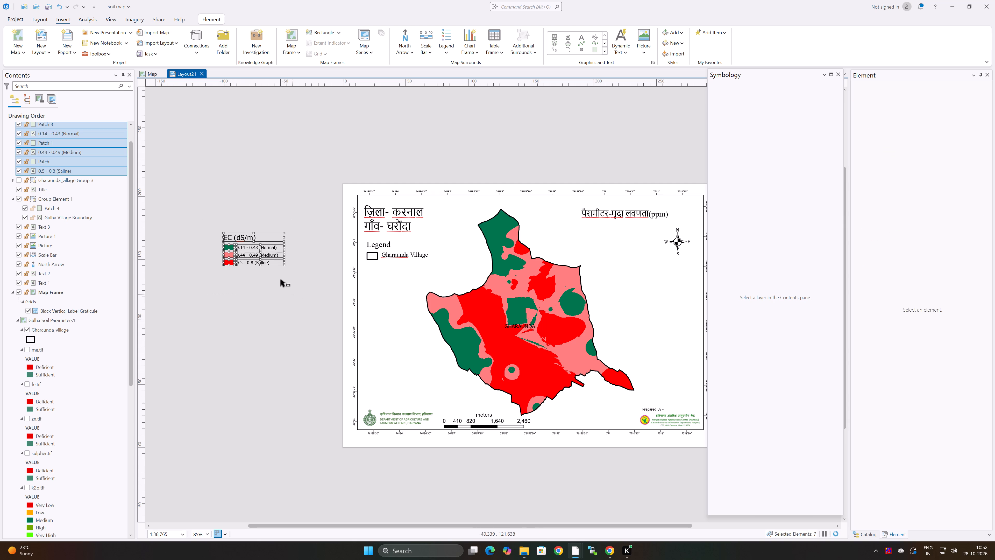
right_click(270, 238)
left_click(278, 232)
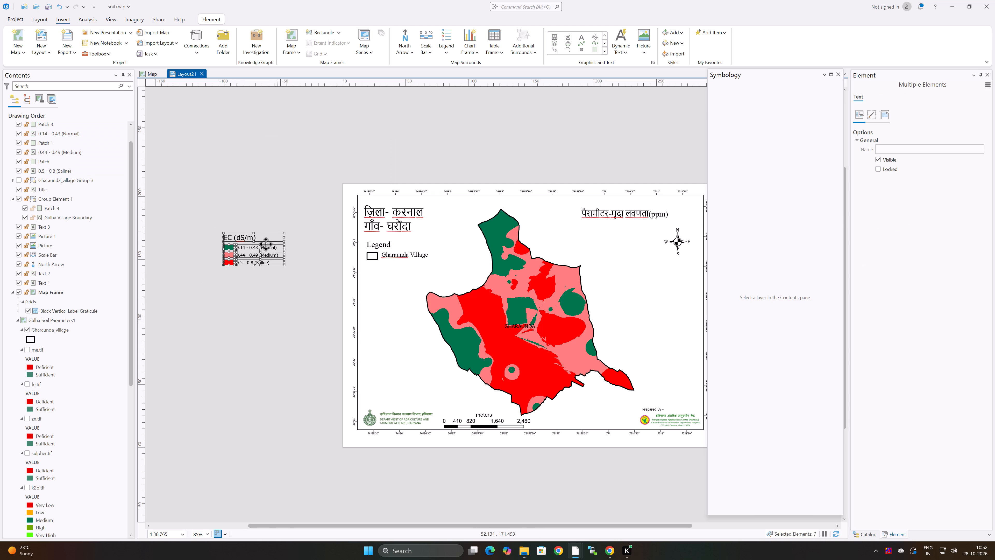
Move the grouped EC legend onto the layout page, directly beneath the Gharaunda Village entry and left-aligned with it.
left_click_drag(260, 242, 403, 271)
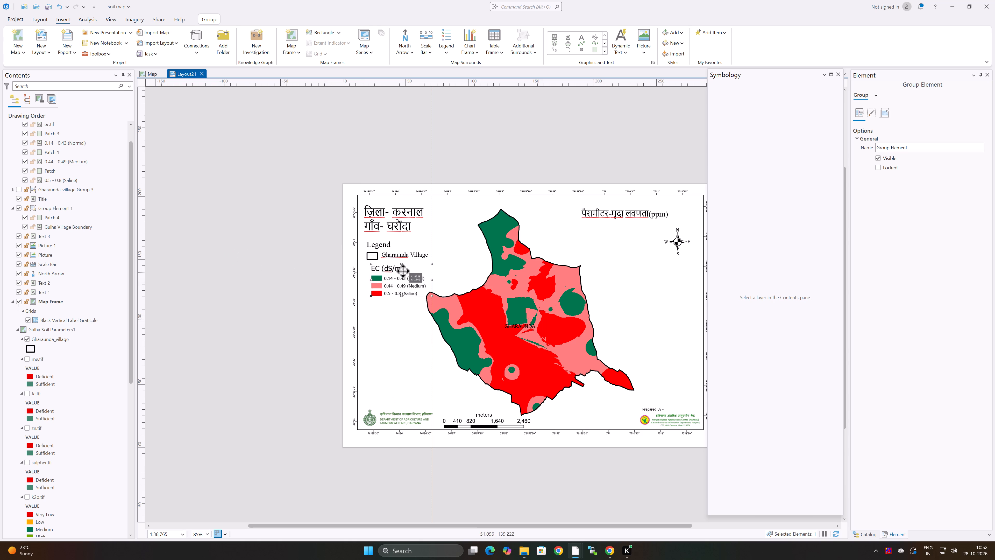
left_click_drag(403, 271, 403, 272)
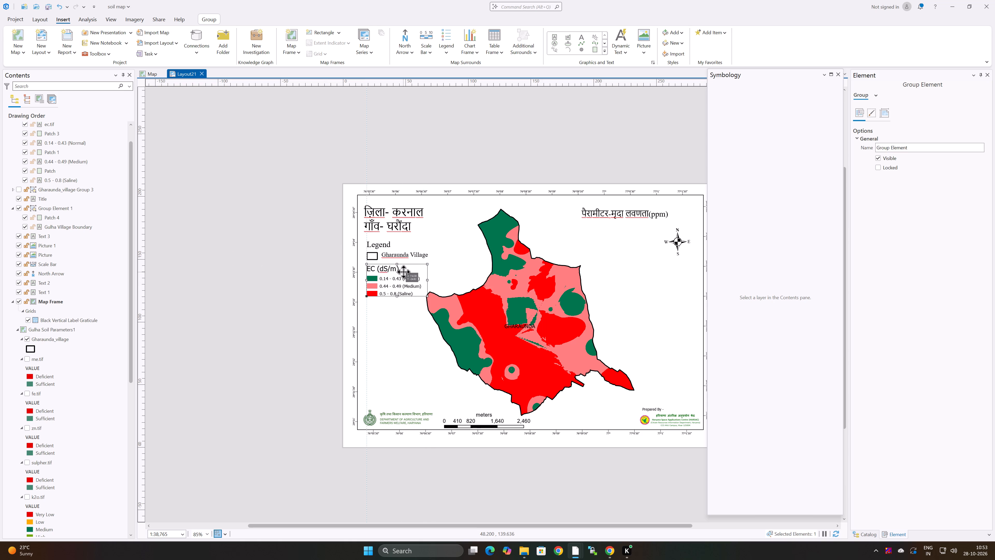
left_click_drag(403, 272, 403, 272)
left_click(284, 263)
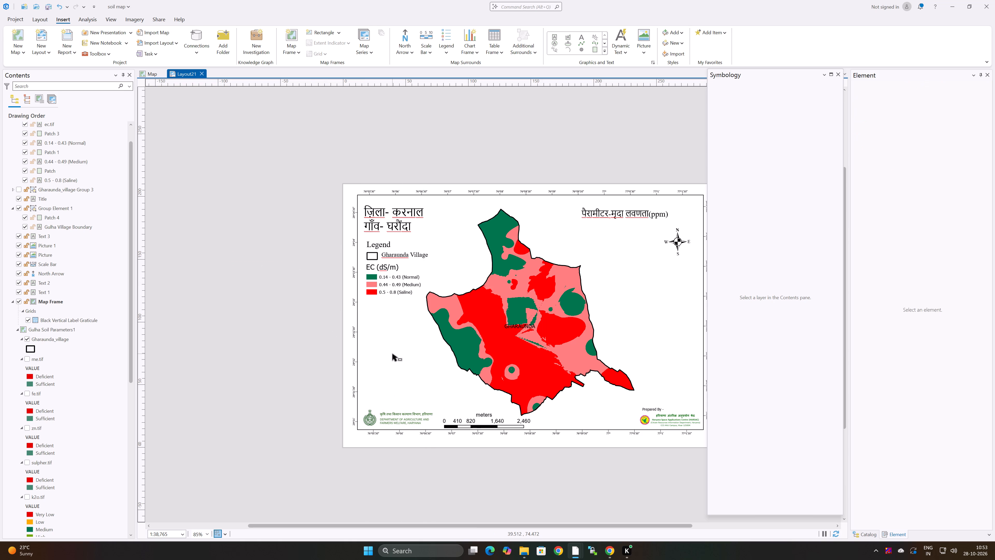
left_click(840, 72)
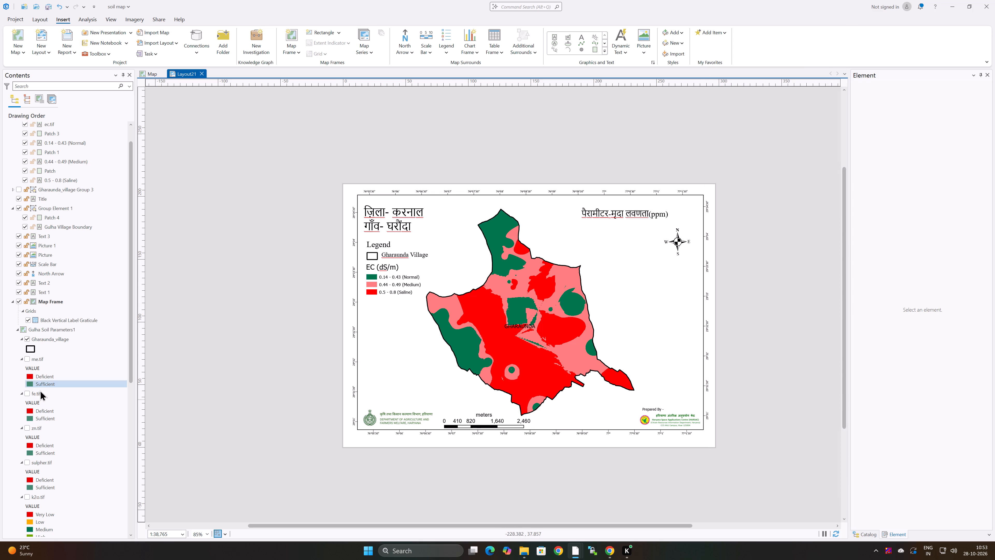
Turn on the me.tif layer in the layout's map frame.
scroll(27, 325, "down", 17)
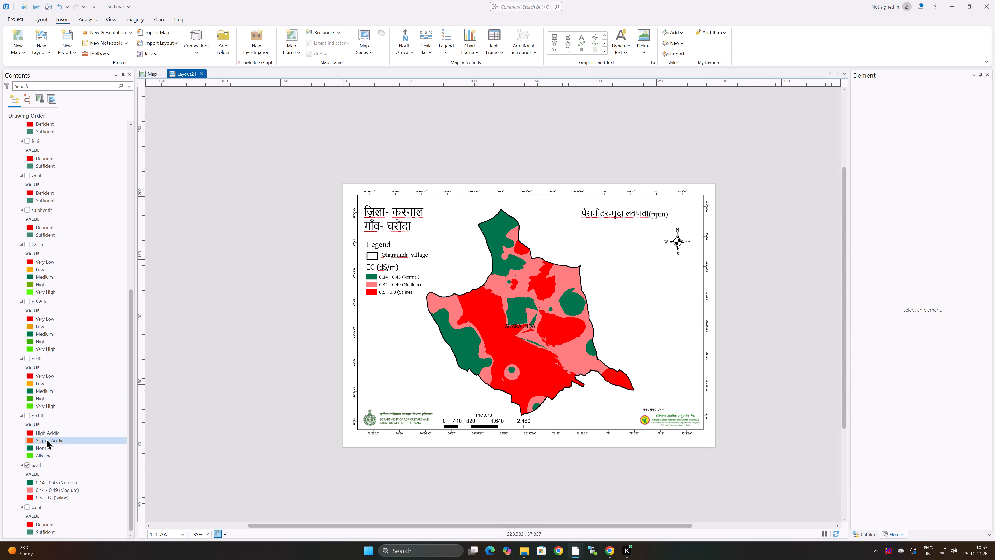
scroll(46, 439, "down", 1)
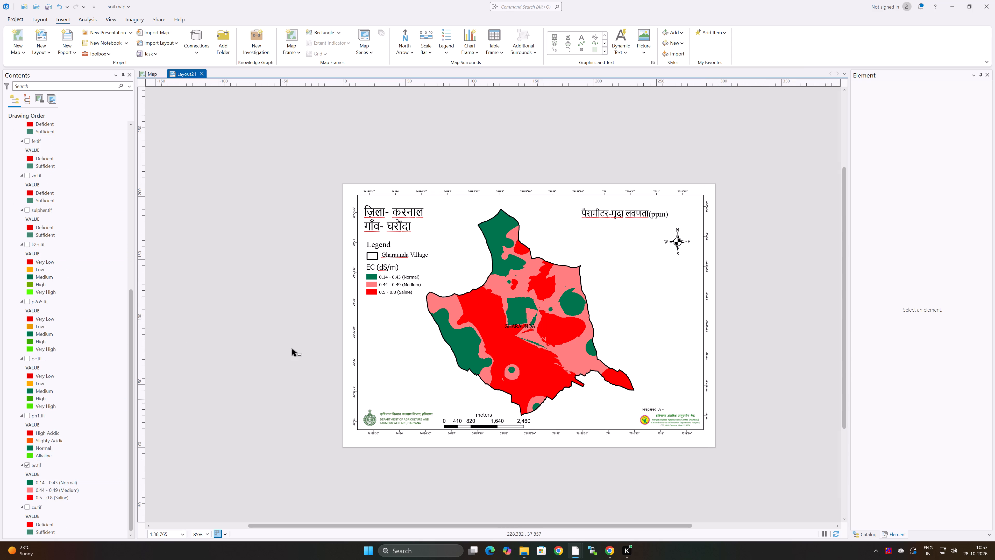
left_click(291, 228)
scroll(63, 271, "up", 5)
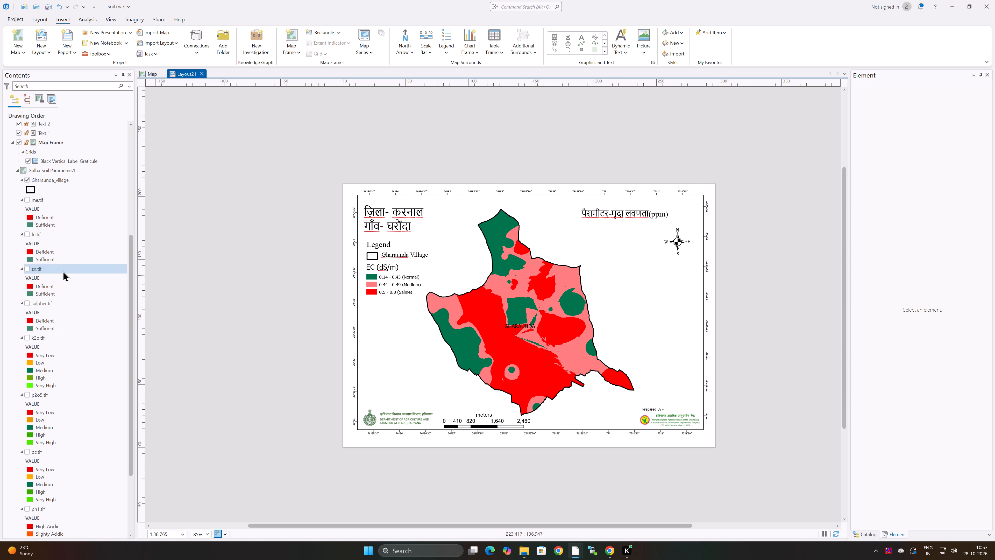
scroll(7, 242, "up", 7)
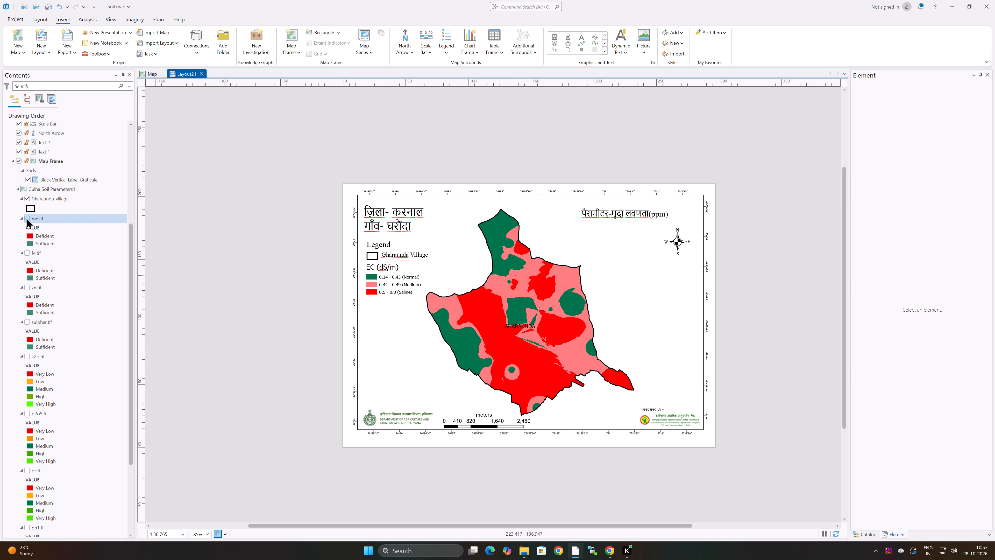
left_click(26, 218)
In the me.tif symbology, replace the Deficient and Sufficient labels with two-decimal value ranges, 0.39 - 9.49 and 9.5 - 55.43.
right_click(49, 218)
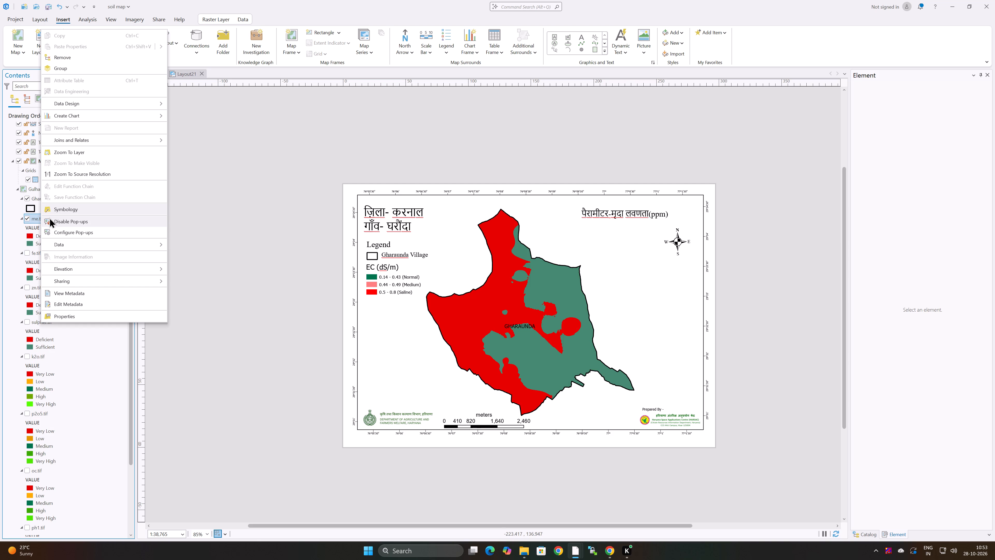
left_click(67, 207)
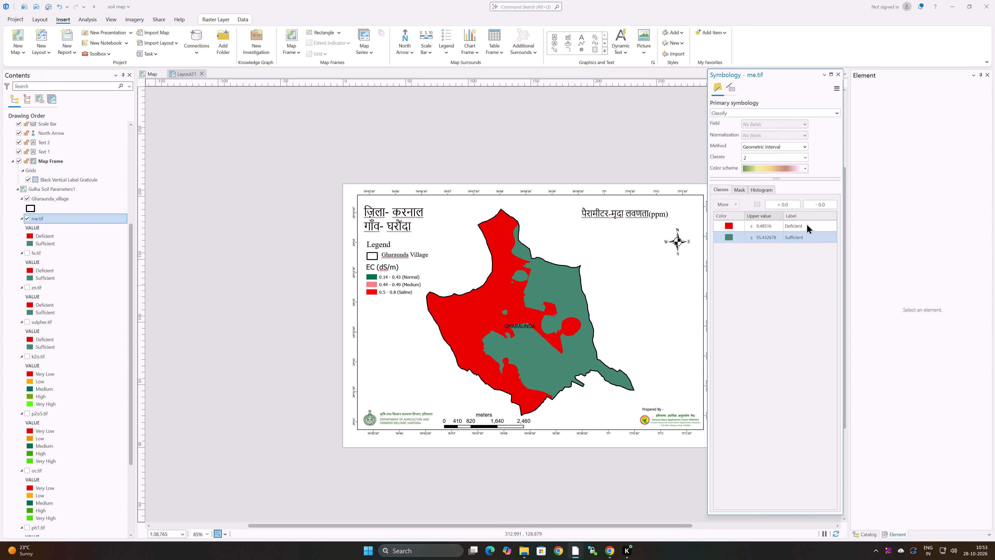
double_click(806, 223)
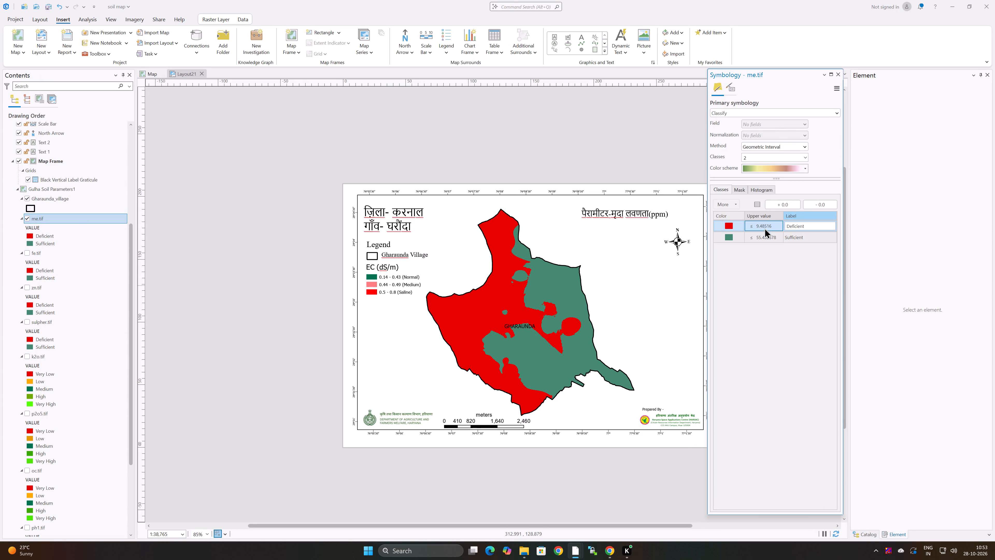
left_click(817, 202)
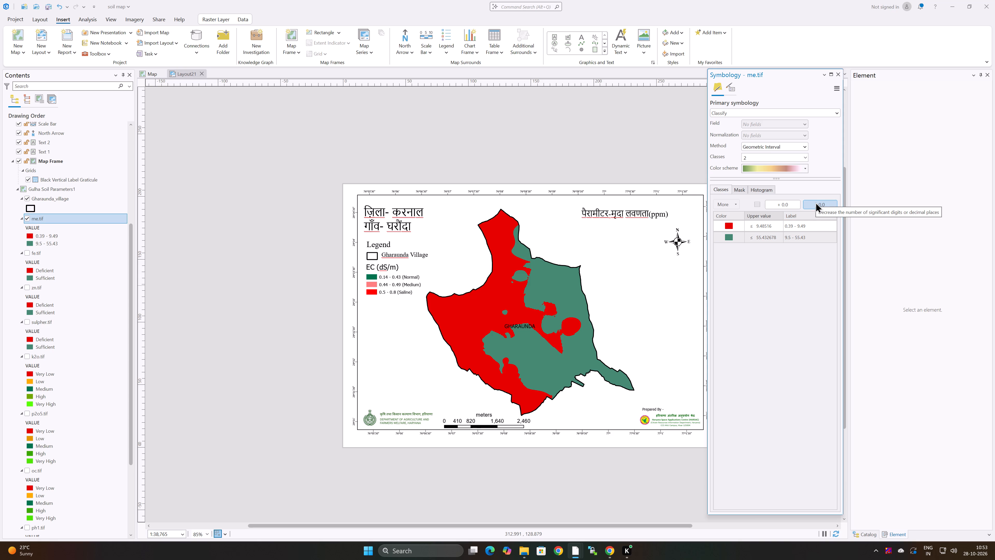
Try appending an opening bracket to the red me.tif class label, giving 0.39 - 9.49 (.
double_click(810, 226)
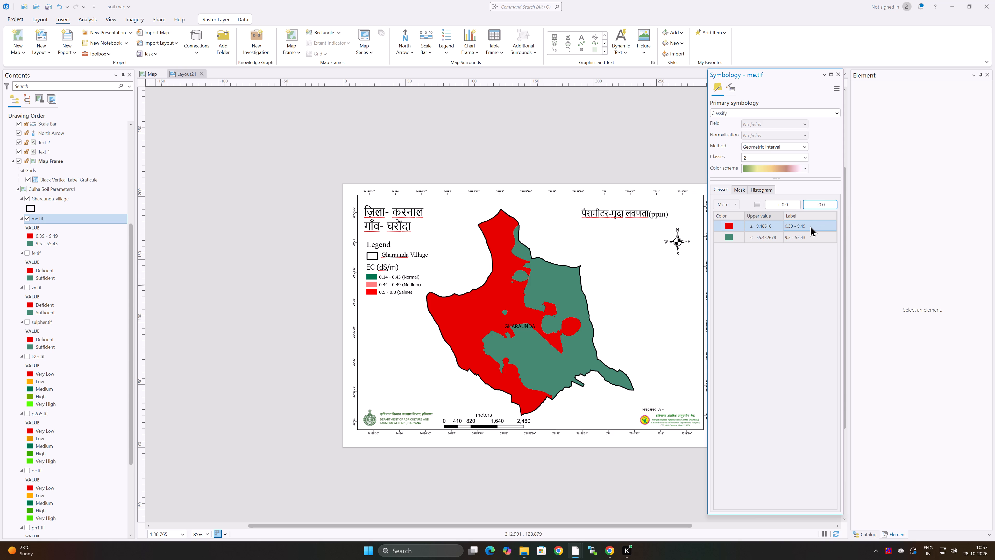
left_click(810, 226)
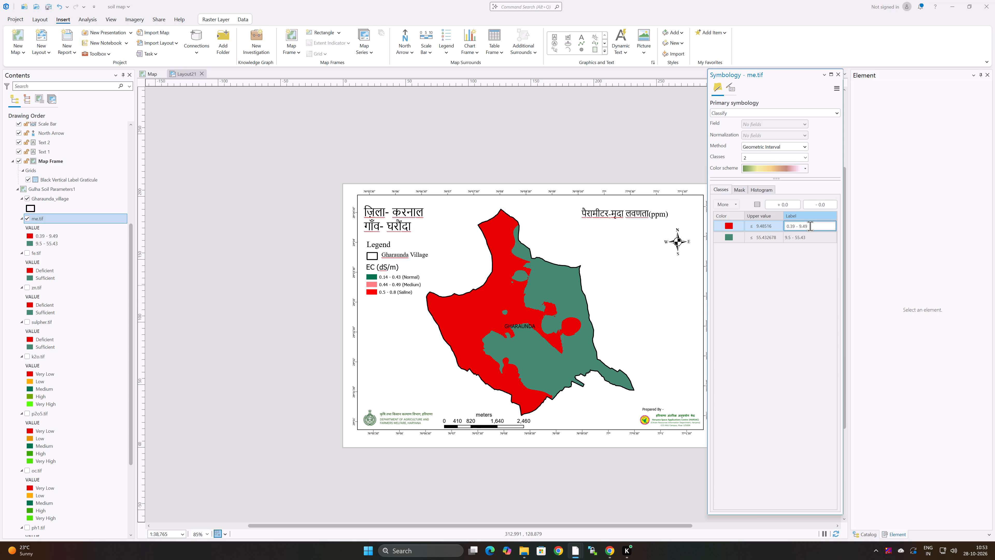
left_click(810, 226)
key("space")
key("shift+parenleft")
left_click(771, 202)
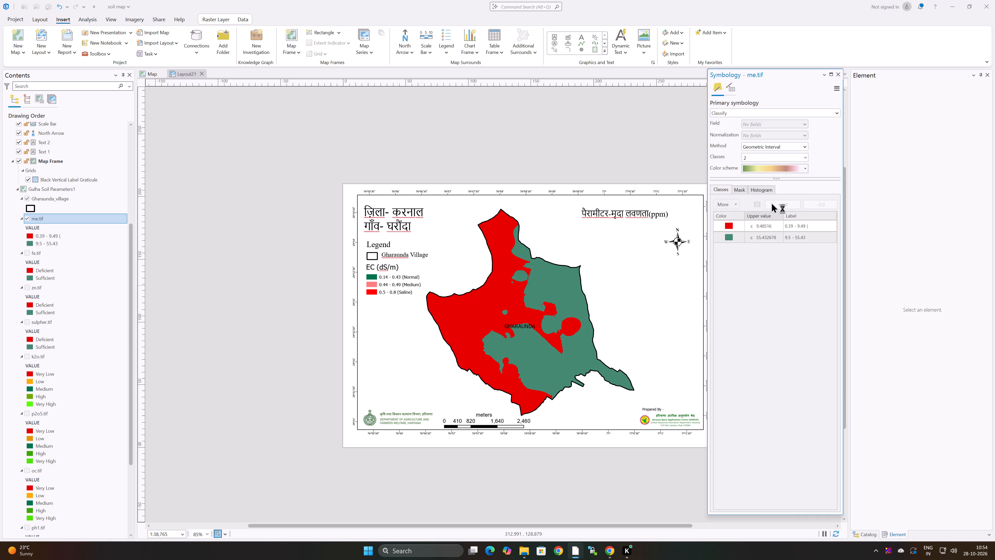
Reduce the me.tif class labels to one decimal place, 0.5 - 9.5 and 9.6 - 55.4, and close the symbology settings.
left_click(725, 205)
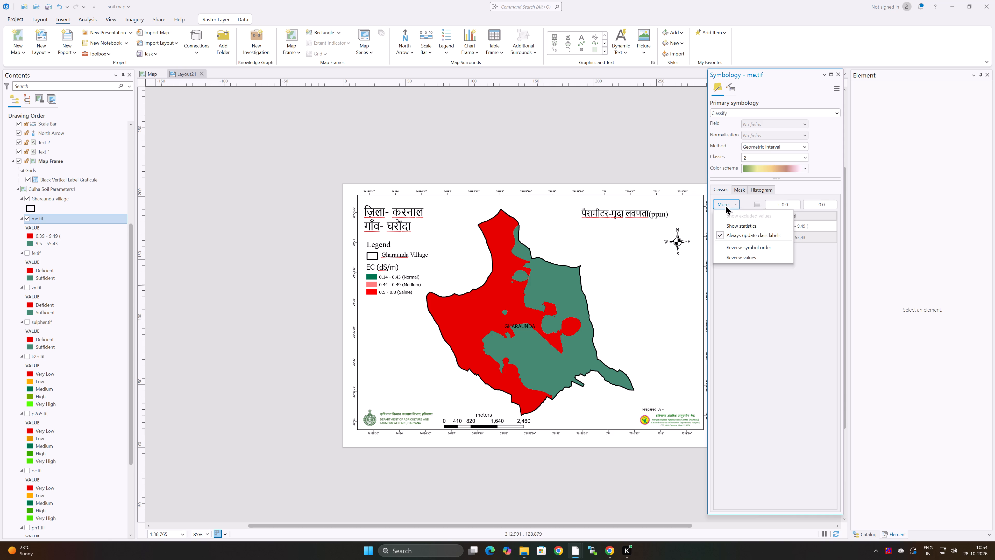
left_click(829, 204)
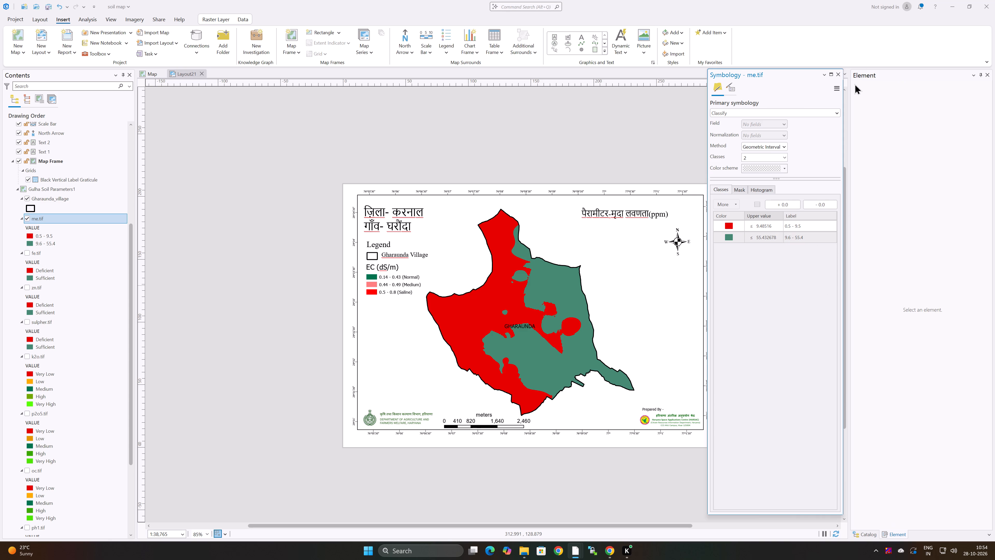
left_click(837, 75)
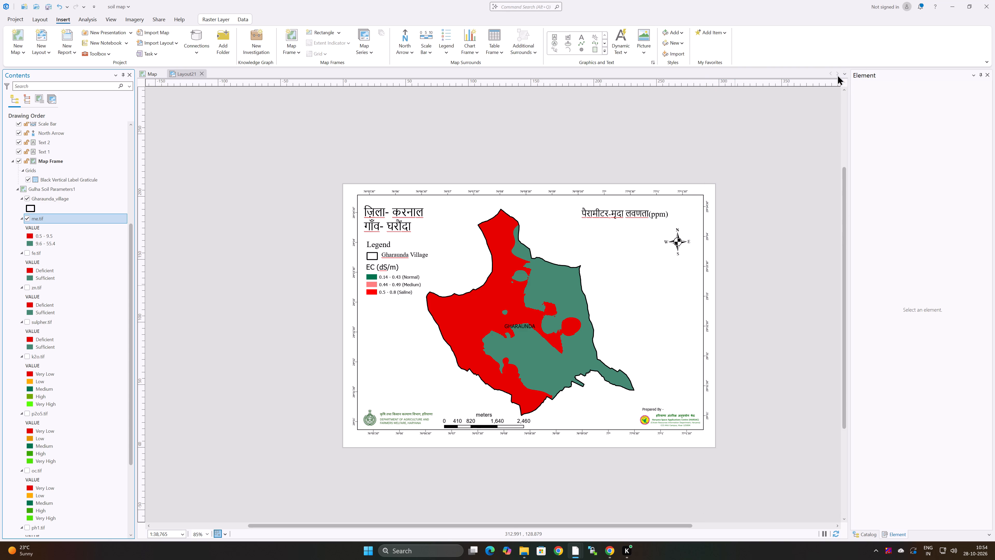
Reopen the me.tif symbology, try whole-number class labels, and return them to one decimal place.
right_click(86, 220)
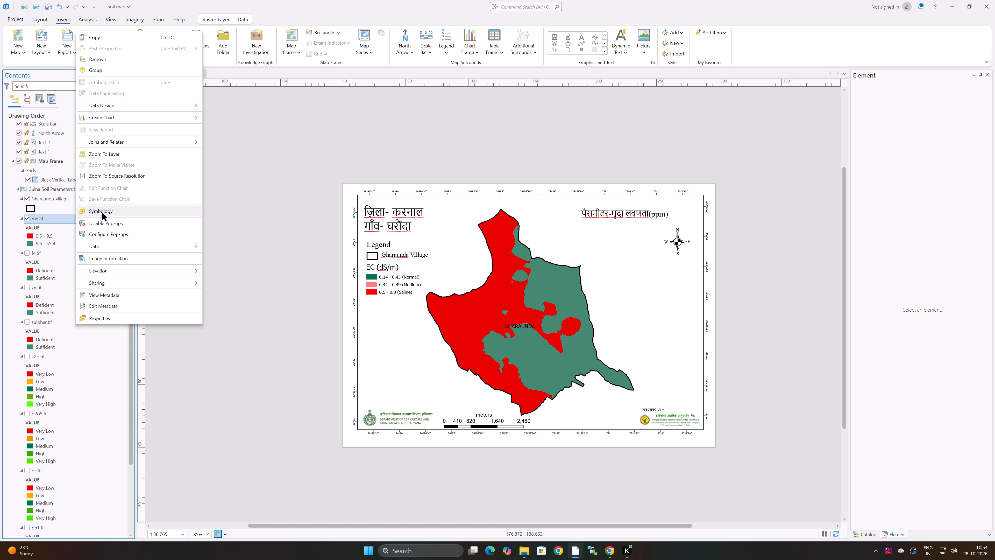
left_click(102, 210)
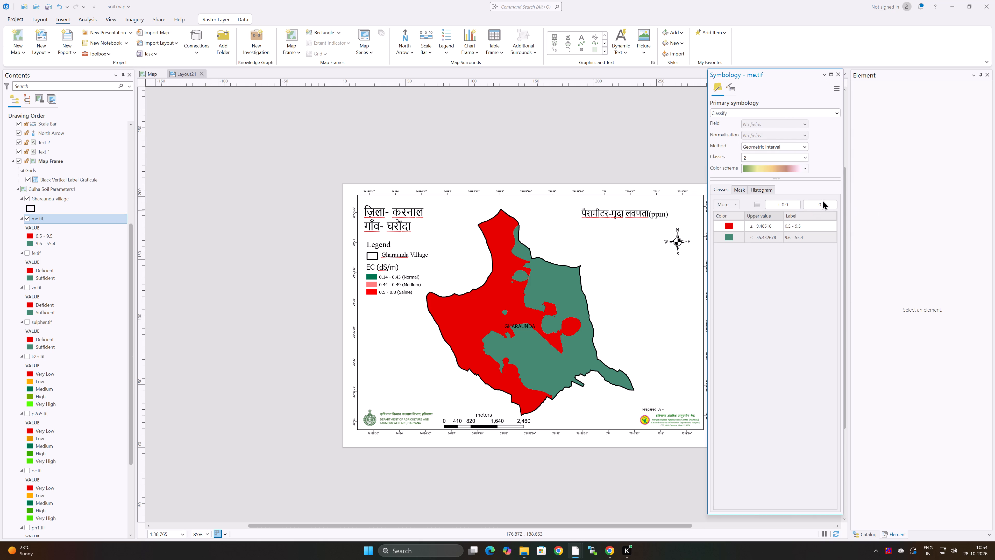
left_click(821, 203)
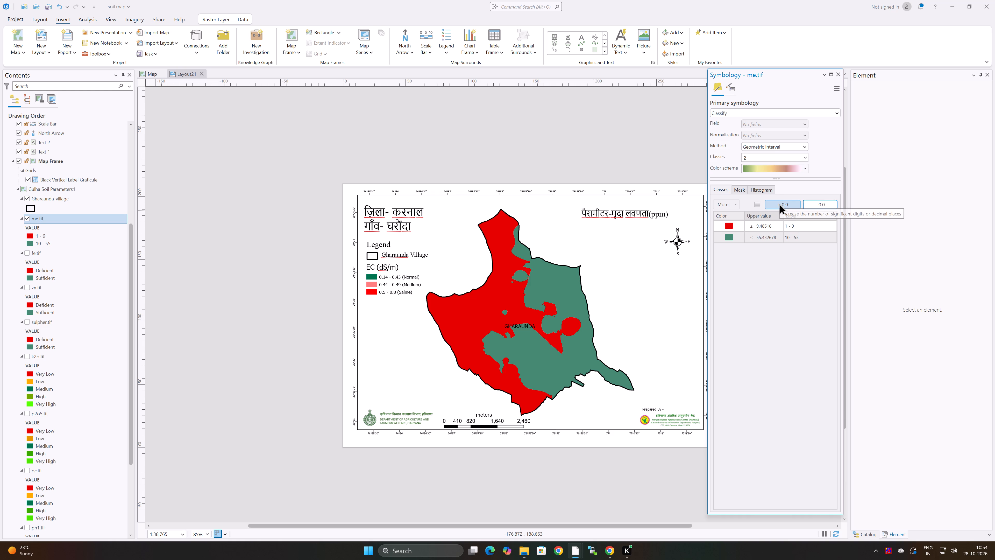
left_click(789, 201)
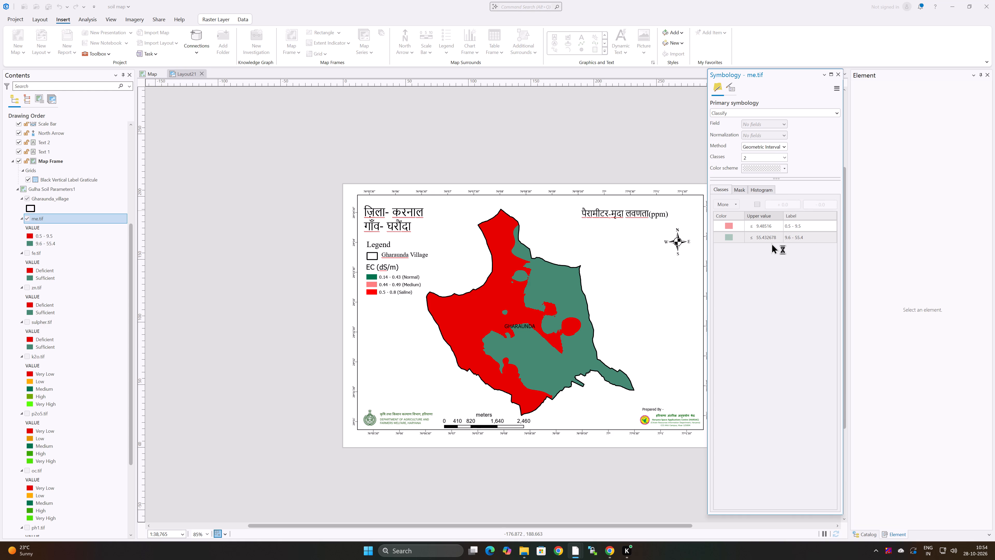
Relabel the red class of the me.tif layer as 0.5 - 9.5 (Deficient).
double_click(817, 225)
left_click(819, 225)
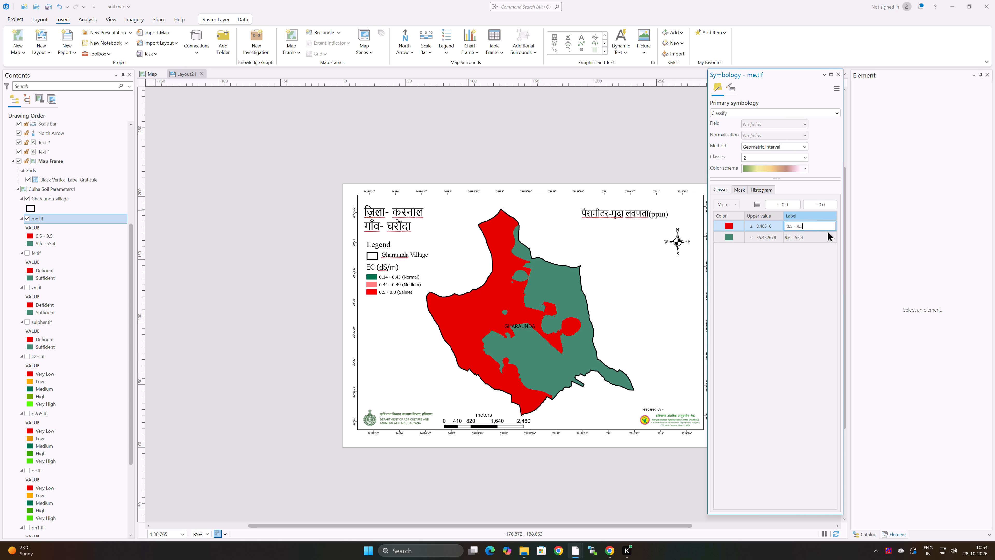
key("space")
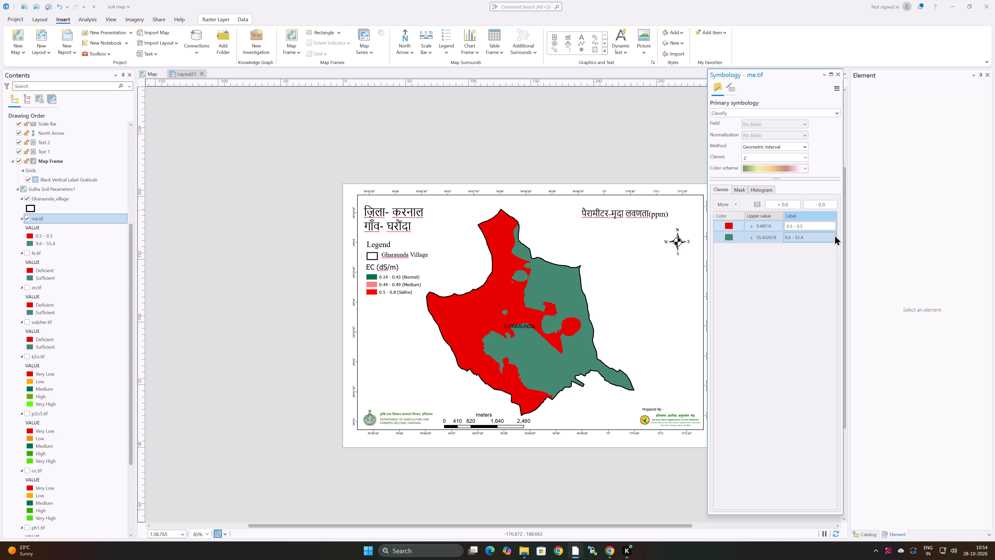
key("shift+parenleft")
type("efi")
type("cient")
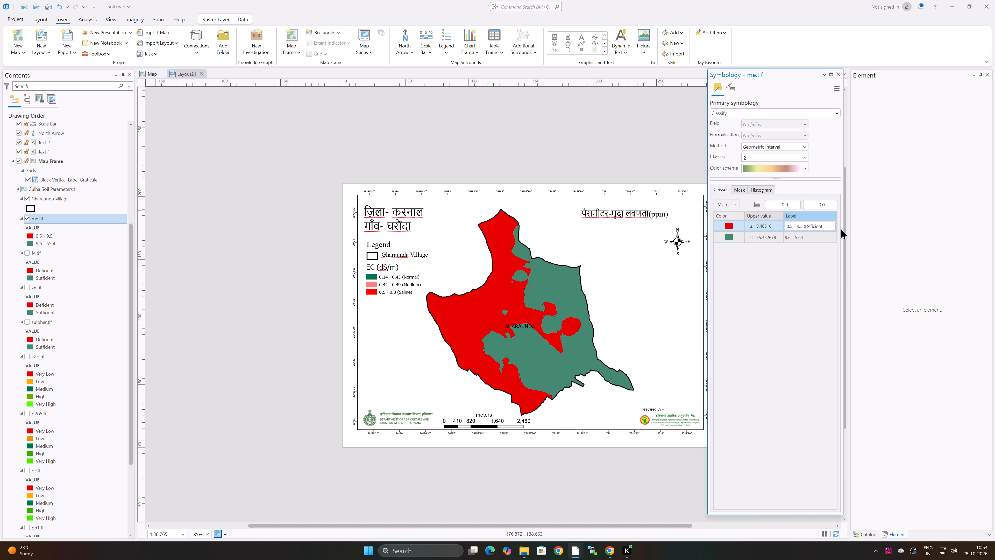
key("shift+parenright")
Relabel the green class of the me.tif layer as 9.6 - 55.4 (Sufficient).
double_click(819, 239)
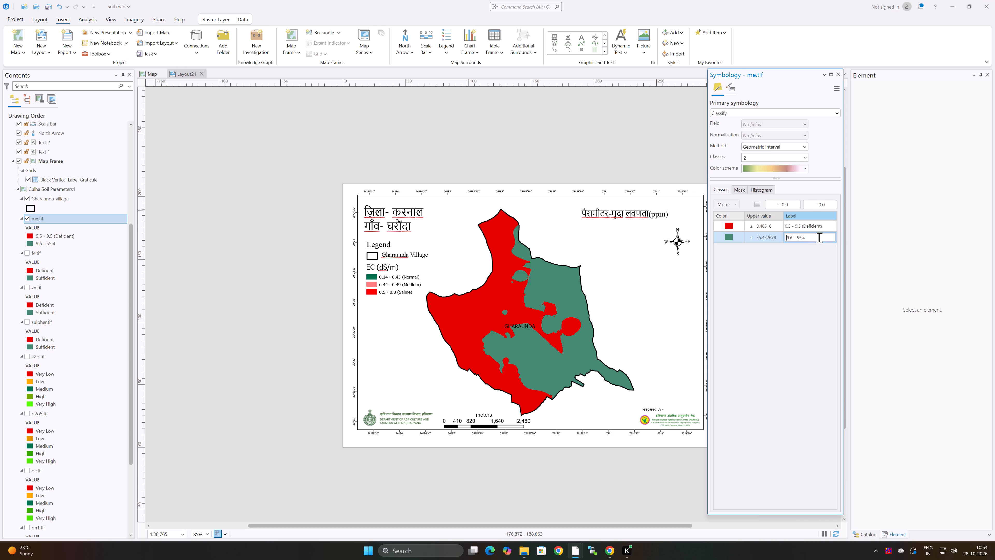
left_click(819, 237)
key("space")
key("shift+parenleft")
type("ufficient")
key("shift+parenright")
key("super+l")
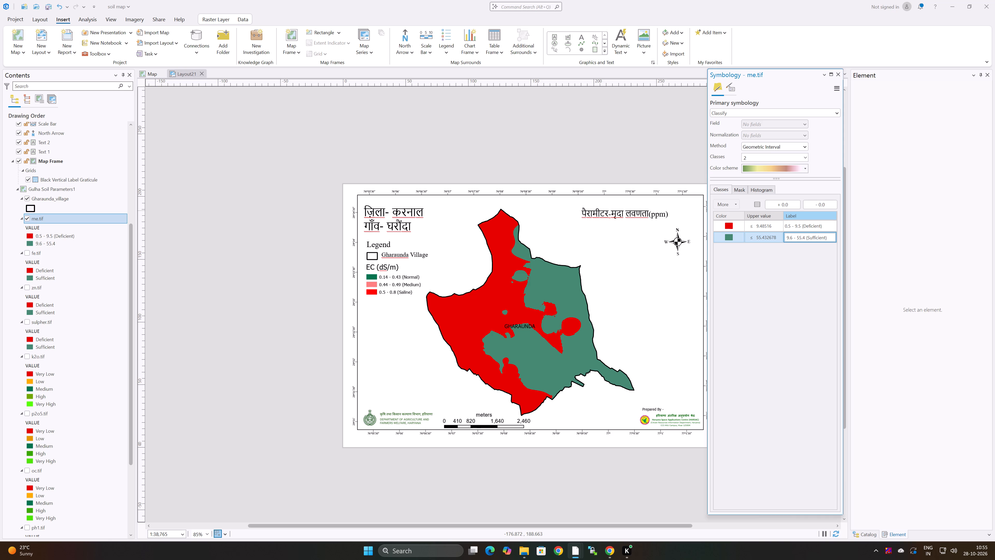